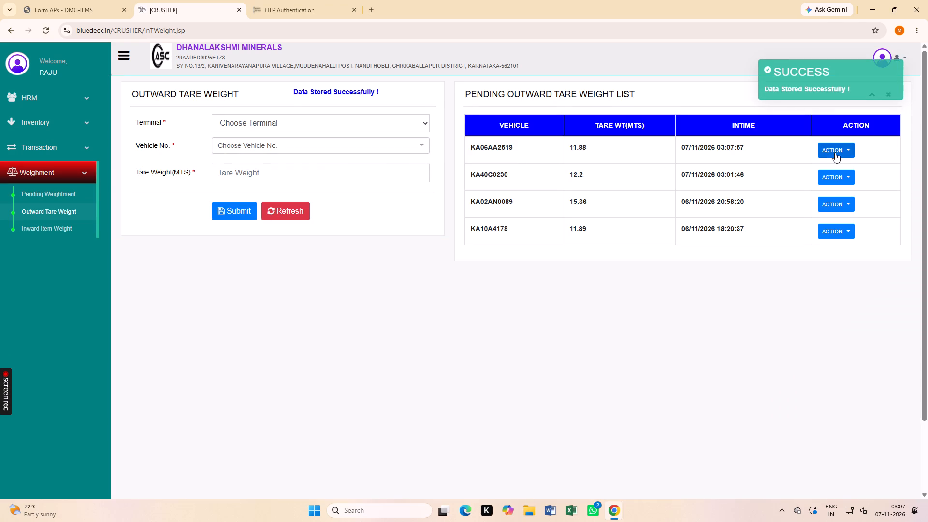
{"action": "left_click", "coordinate": [845, 231]}
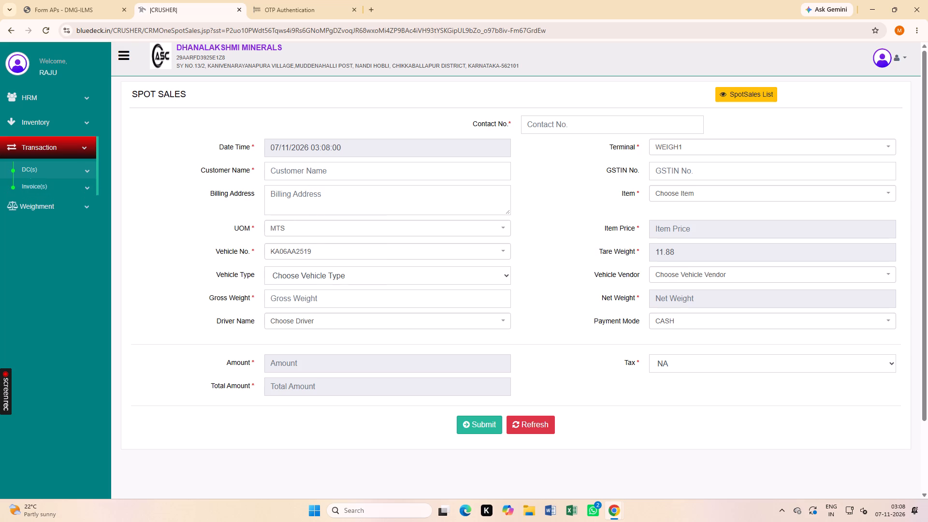
{"action": "left_click", "coordinate": [317, 165]}
{"action": "left_click", "coordinate": [577, 118]}
{"action": "left_click", "coordinate": [587, 145]}
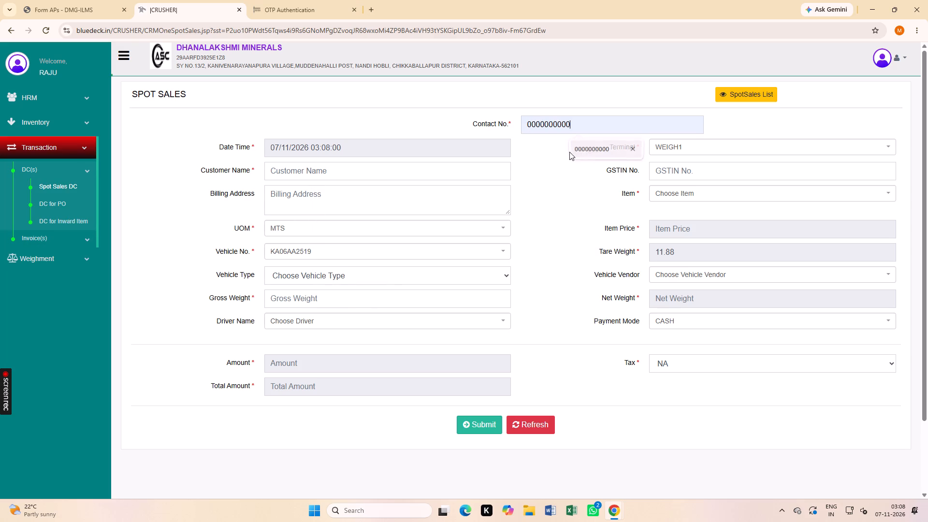
{"action": "left_click", "coordinate": [373, 178]}
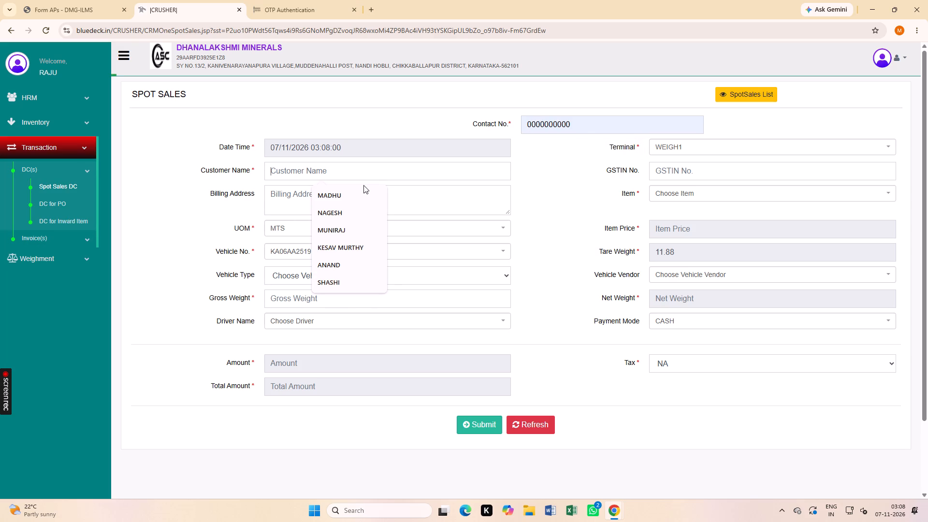
{"action": "type", "text": "su"}
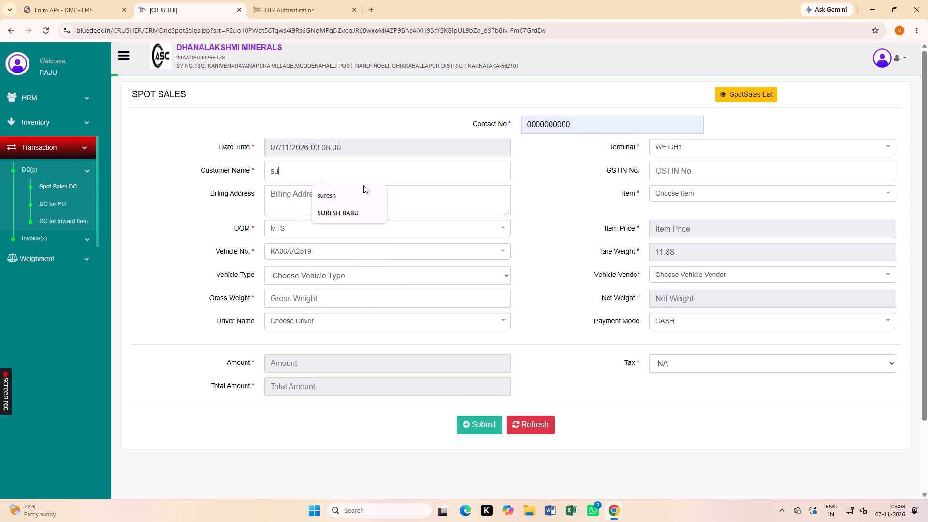
{"action": "left_click", "coordinate": [347, 211]}
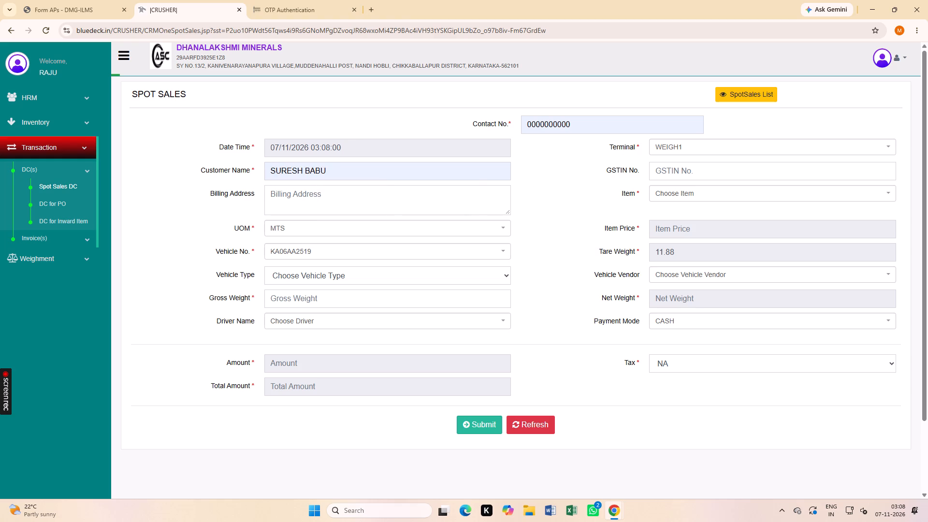
Set the spot sale's item to 20MM and its gross weight to 38.95.
{"action": "left_click", "coordinate": [678, 191]}
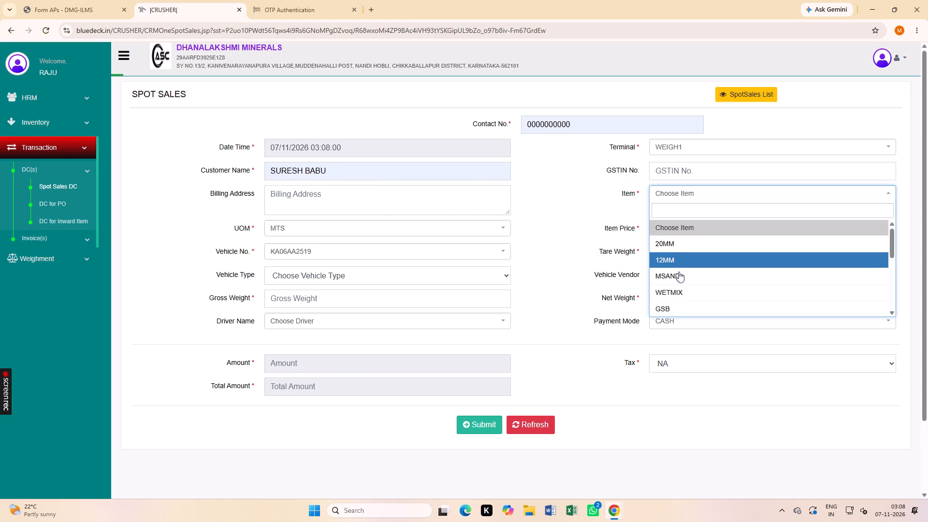
{"action": "left_click", "coordinate": [675, 244]}
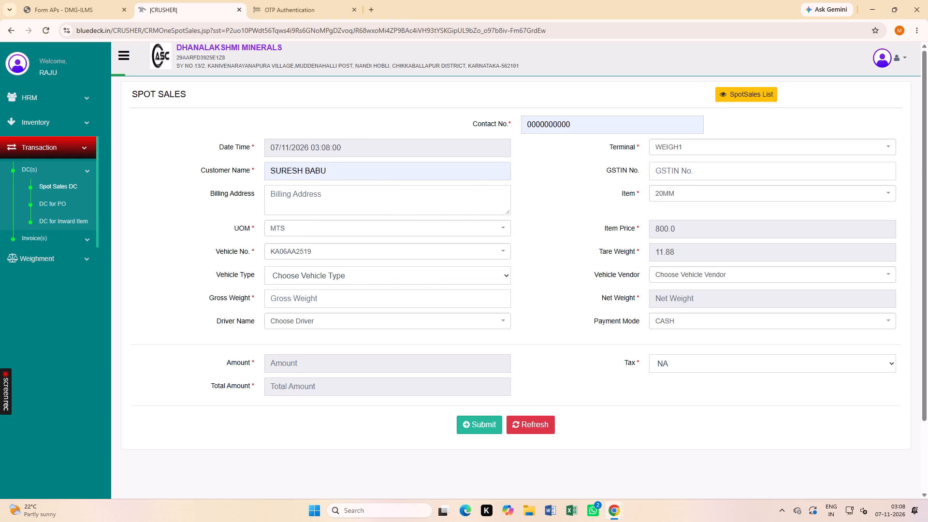
{"action": "left_click", "coordinate": [332, 302]}
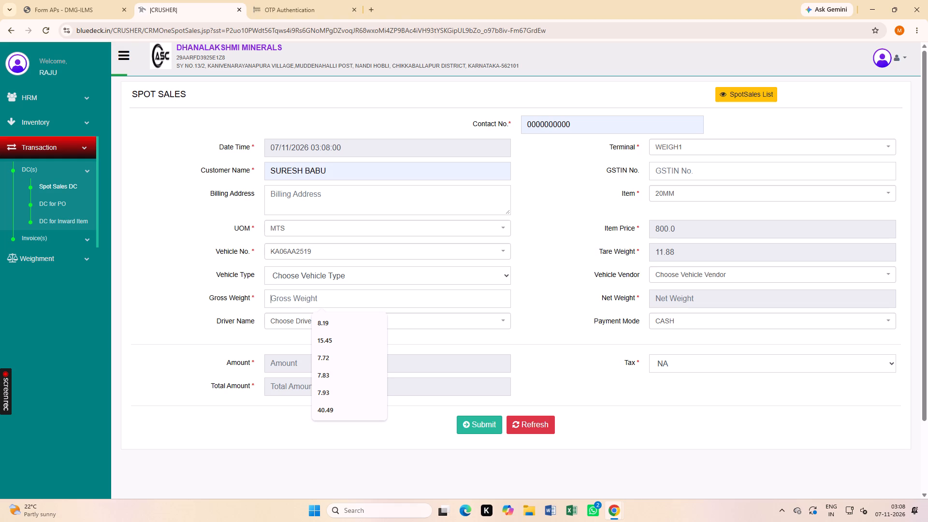
{"action": "type", "text": "38.95"}
{"action": "scroll", "coordinate": [441, 384], "scroll_direction": "down", "scroll_amount": 2}
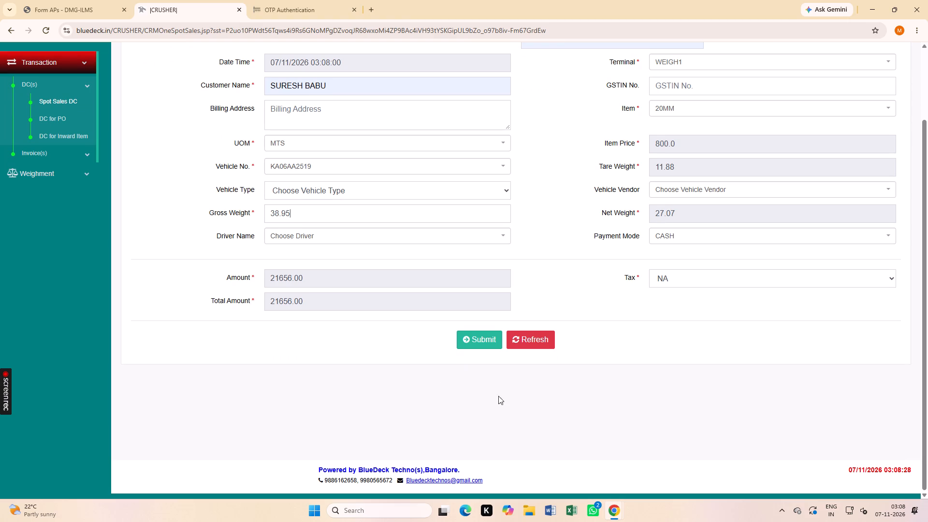
{"action": "scroll", "coordinate": [416, 295], "scroll_direction": "down", "scroll_amount": 1}
{"action": "scroll", "coordinate": [478, 336], "scroll_direction": "down", "scroll_amount": 1}
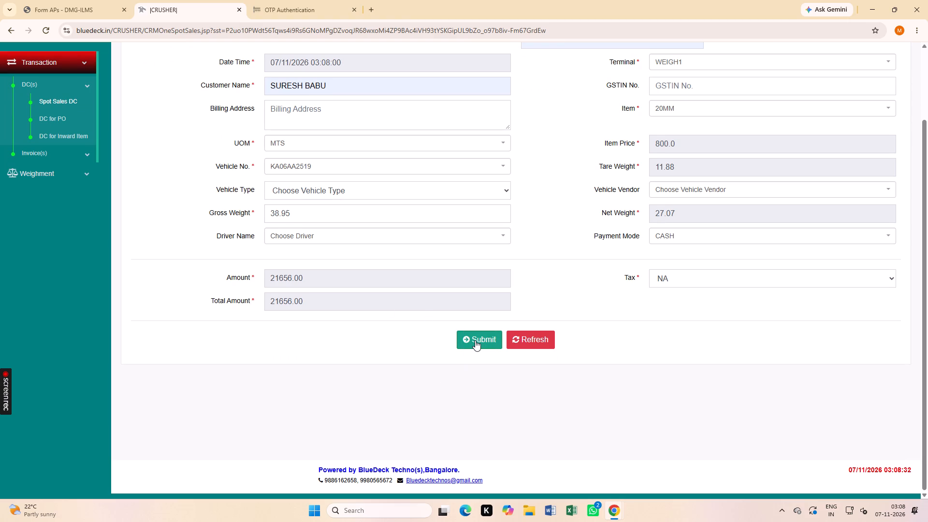
{"action": "left_click", "coordinate": [475, 340]}
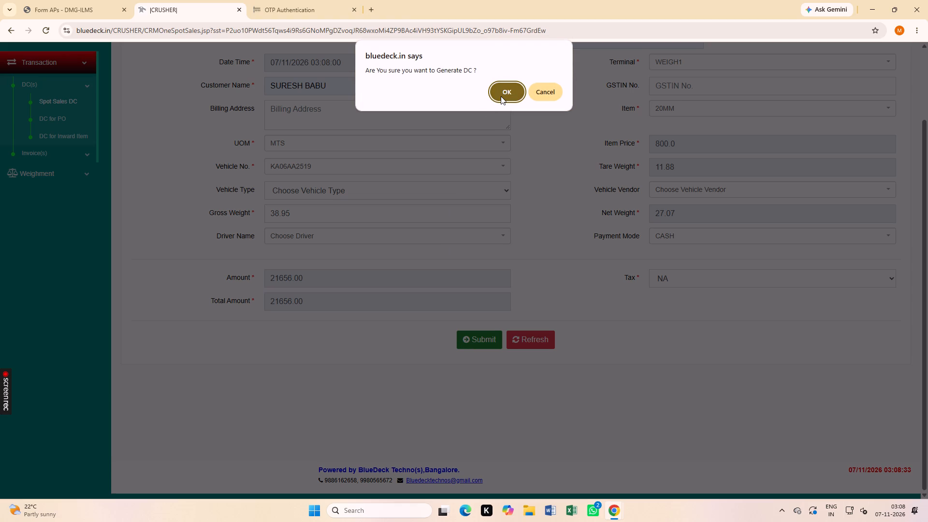
{"action": "left_click", "coordinate": [501, 96]}
{"action": "left_click", "coordinate": [436, 195]}
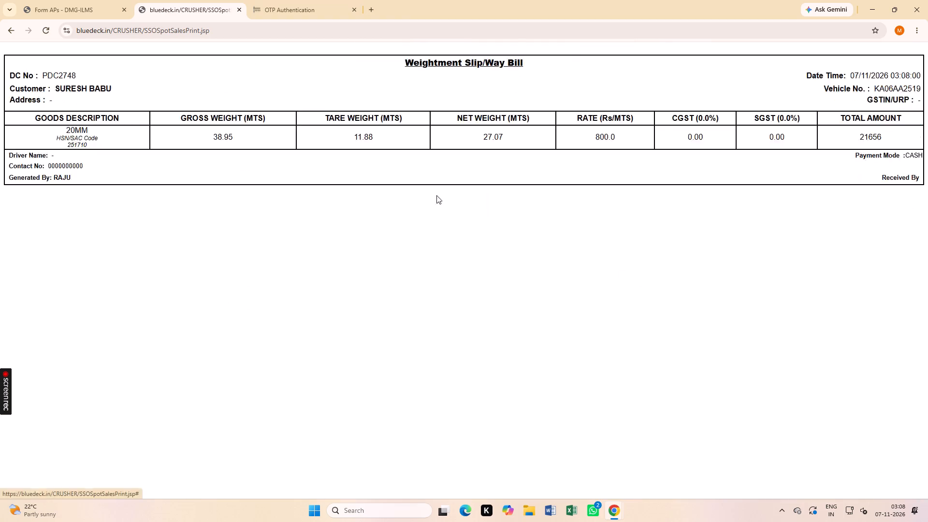
{"action": "left_click", "coordinate": [693, 183]}
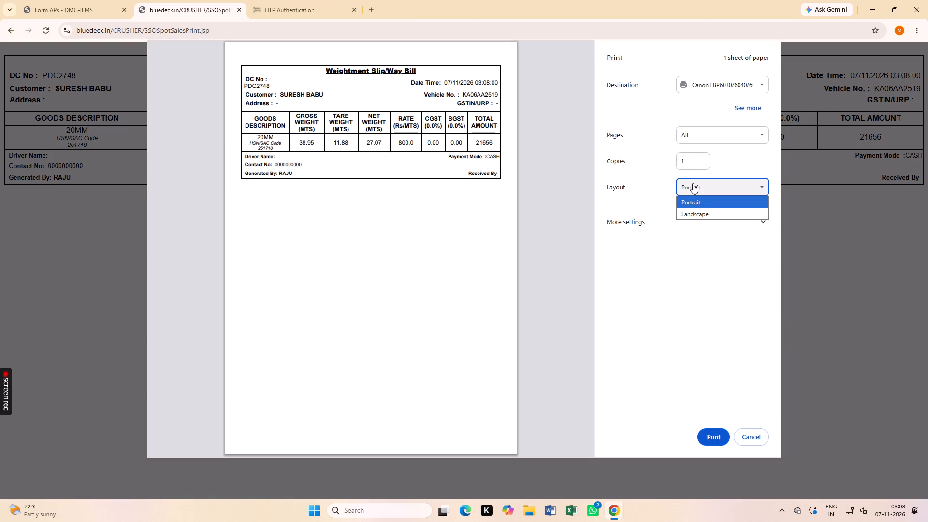
{"action": "left_click", "coordinate": [715, 436]}
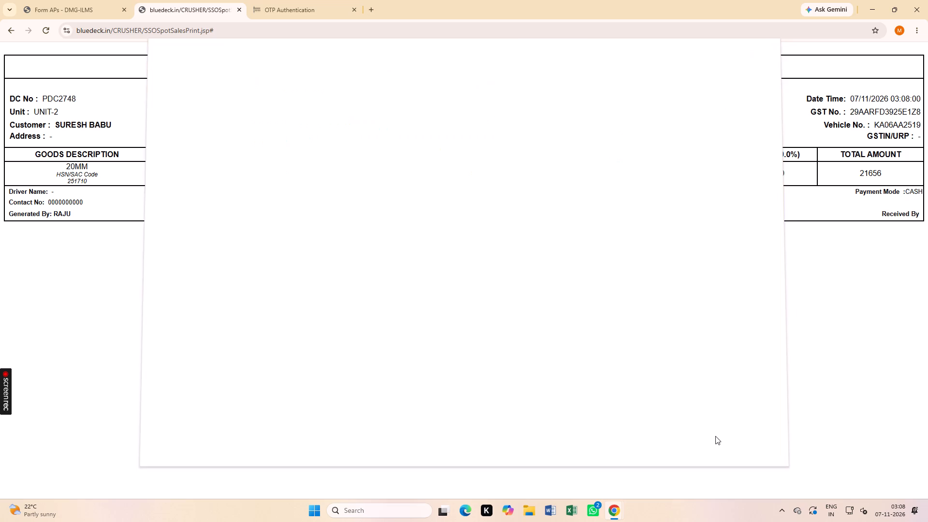
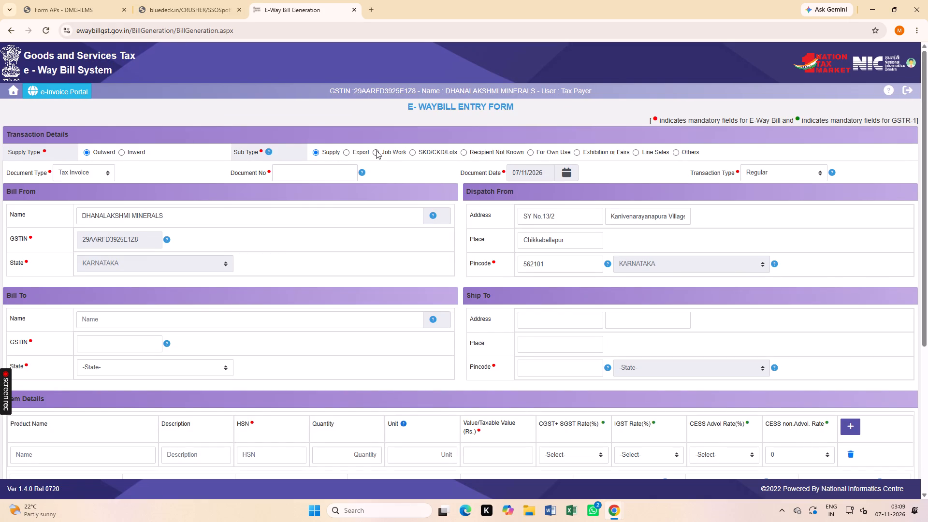
Set the e-way bill's sub type to Job Work and enter document number PDC6932.
{"action": "left_click", "coordinate": [377, 150]}
{"action": "left_click", "coordinate": [344, 176]}
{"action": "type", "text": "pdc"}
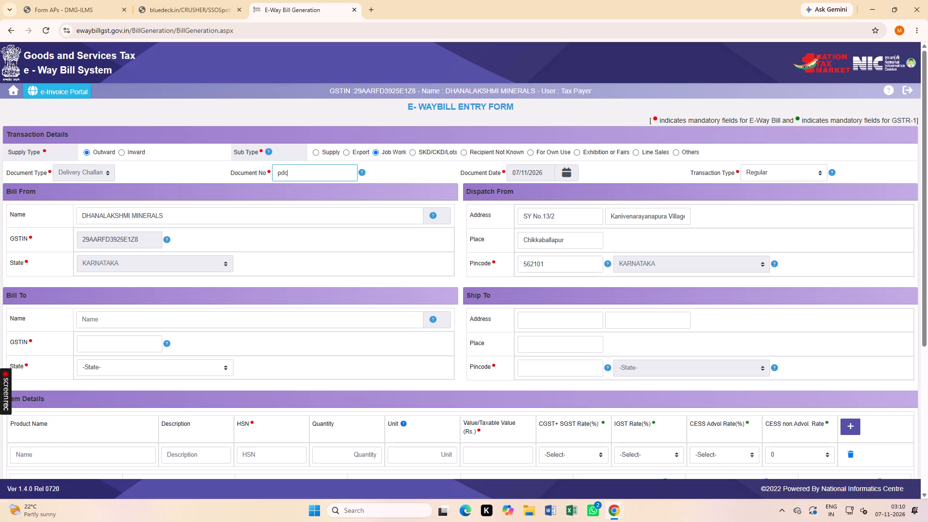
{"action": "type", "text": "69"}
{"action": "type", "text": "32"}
{"action": "scroll", "coordinate": [333, 195], "scroll_direction": "down", "scroll_amount": 3}
{"action": "scroll", "coordinate": [281, 106], "scroll_direction": "up", "scroll_amount": 3}
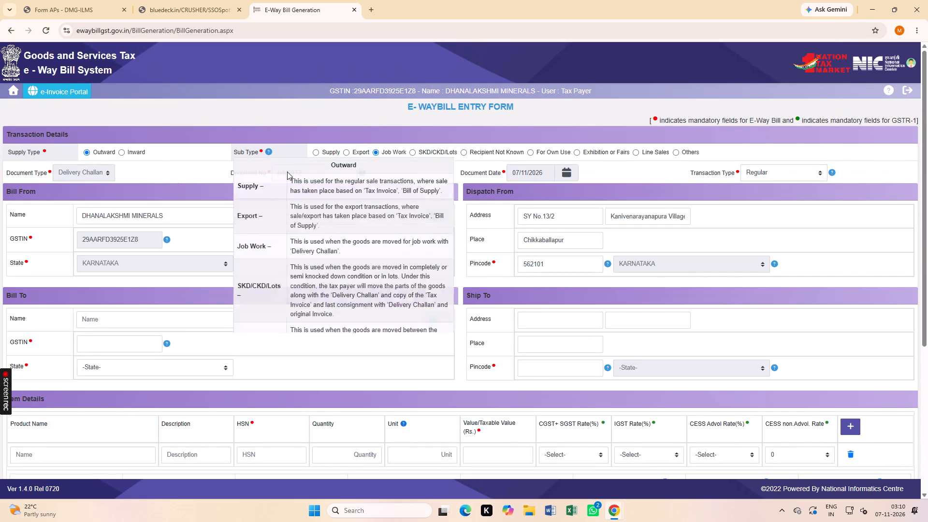
{"action": "left_click_drag", "start_coordinate": [287, 172], "coordinate": [271, 175]}
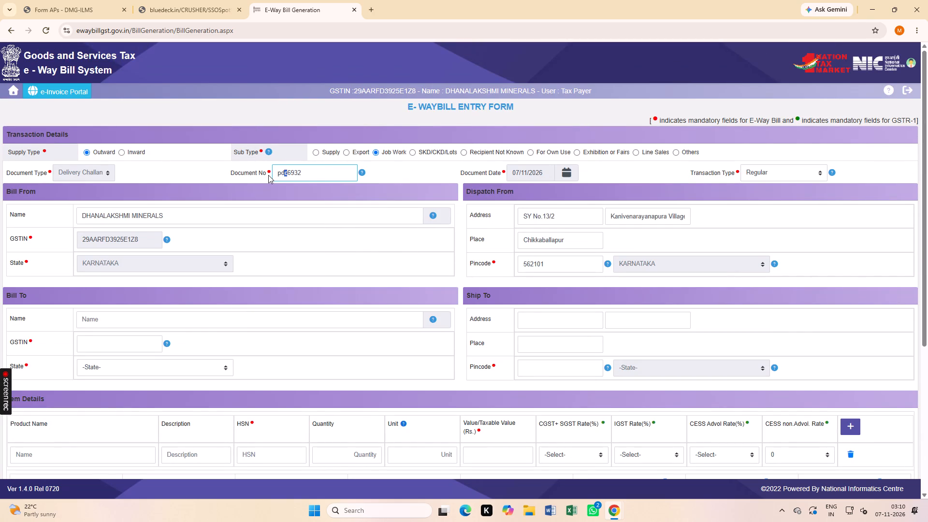
{"action": "key", "text": "p"}
{"action": "type", "text": "DC"}
Fill in the Bill To party by pasting the copied GSTIN of SRI VARI TRANSPORTS.
{"action": "scroll", "coordinate": [217, 270], "scroll_direction": "down", "scroll_amount": 2}
{"action": "left_click", "coordinate": [129, 250]}
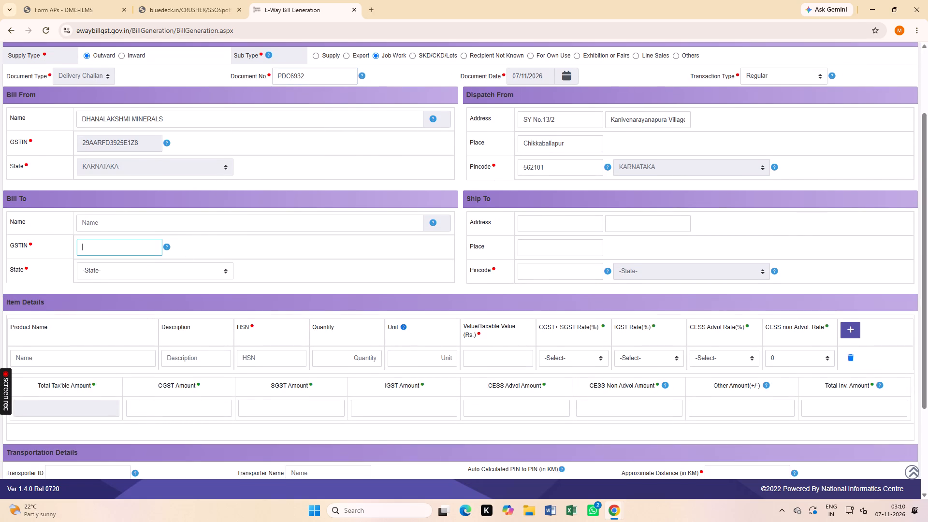
{"action": "key", "text": "ctrl+v"}
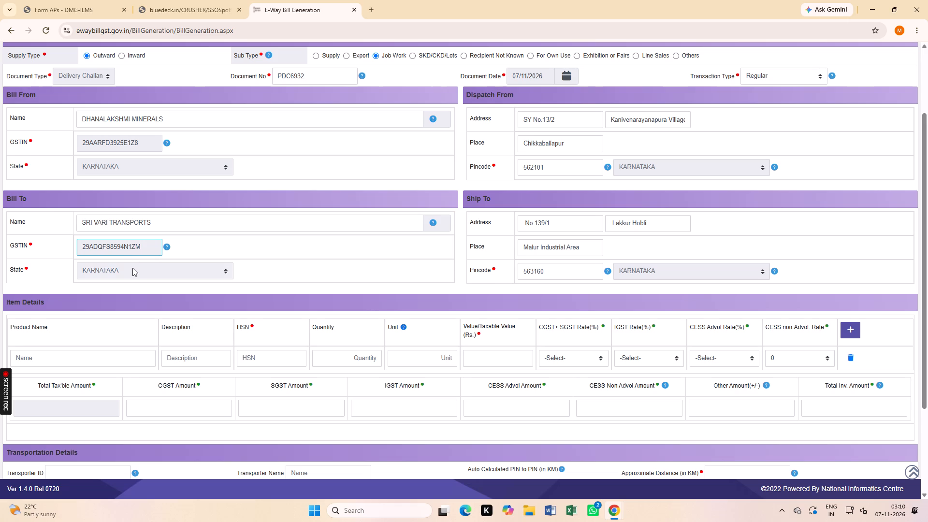
Enter the item's product name MSAND, description AGGREGATES and HSN code 251710.
{"action": "scroll", "coordinate": [127, 277], "scroll_direction": "down", "scroll_amount": 2}
{"action": "left_click", "coordinate": [80, 262]}
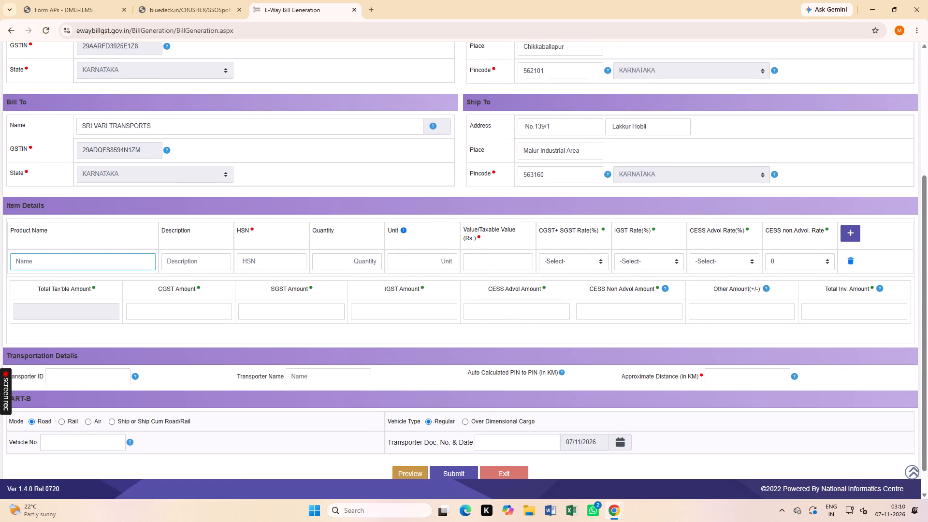
{"action": "type", "text": "MSAND"}
{"action": "left_click", "coordinate": [182, 264]}
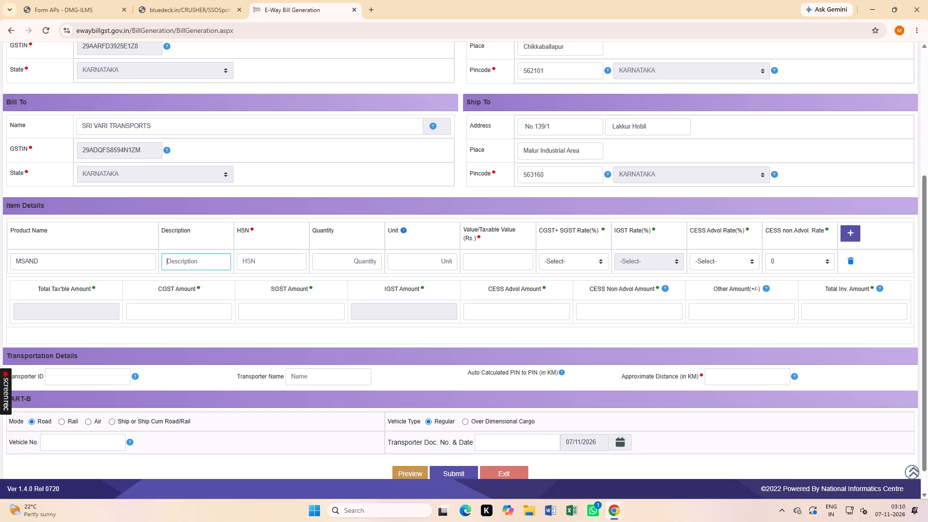
{"action": "type", "text": "AGGREGA"}
{"action": "key", "text": "t"}
{"action": "key", "text": "e"}
{"action": "key", "text": "s"}
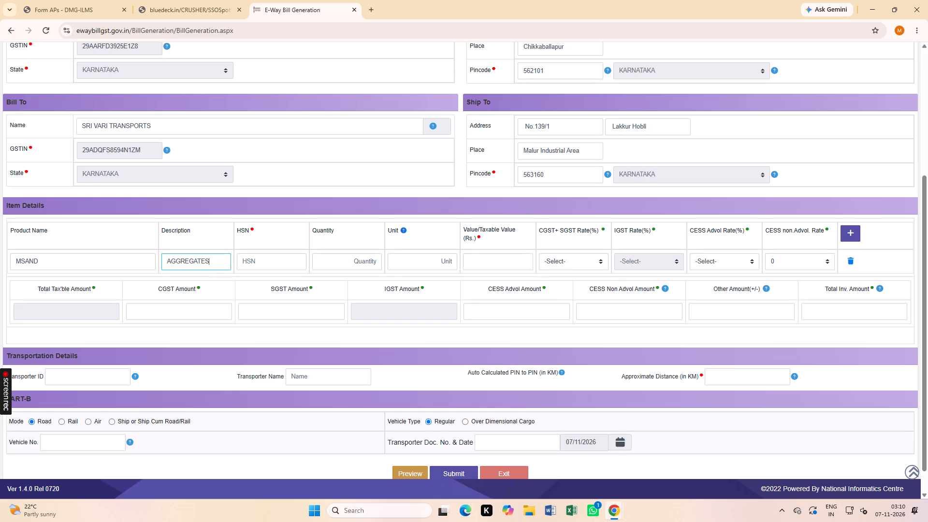
{"action": "left_click", "coordinate": [250, 265]}
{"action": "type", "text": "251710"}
Set the MSAND item's quantity to 40.19 and its unit to TON.
{"action": "left_click", "coordinate": [352, 261]}
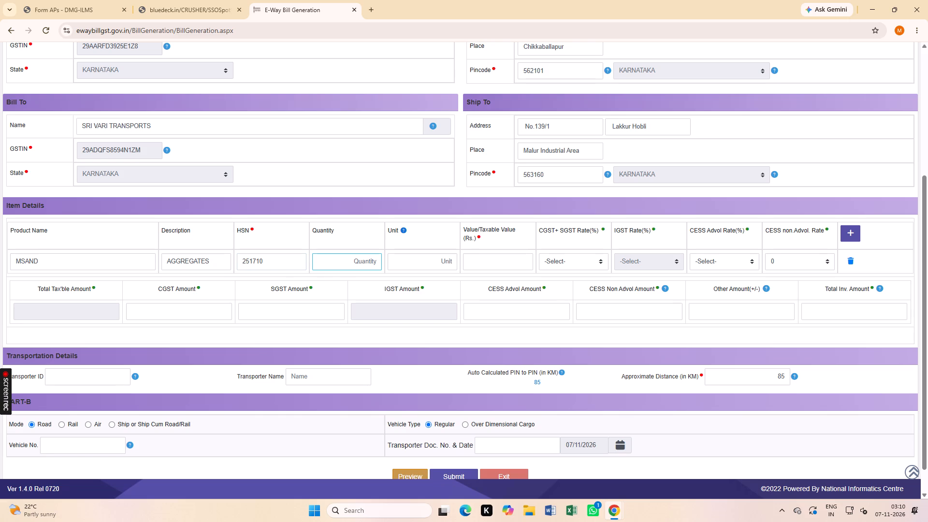
{"action": "type", "text": "40"}
{"action": "key", "text": "period"}
{"action": "type", "text": "19"}
{"action": "left_click", "coordinate": [426, 259]}
{"action": "type", "text": "TON"}
{"action": "left_click", "coordinate": [495, 262]}
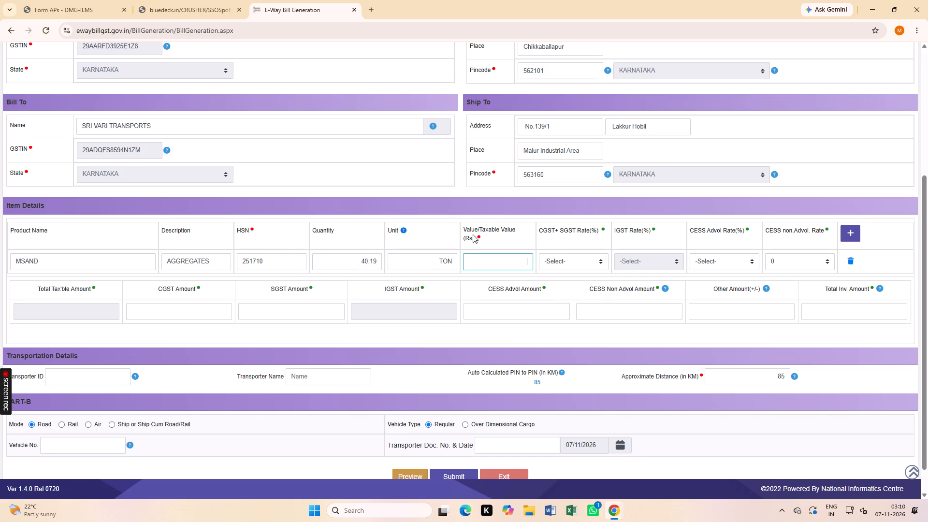
Switch to the crusher system, list the pending DCs and open the available actions for DC 6932.
{"action": "left_click", "coordinate": [181, 6]}
{"action": "left_click", "coordinate": [372, 233]}
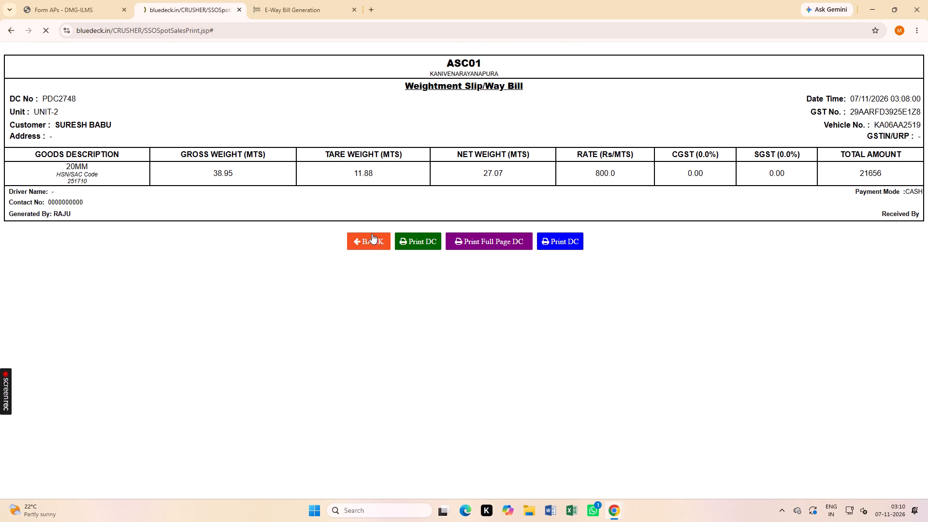
{"action": "left_click", "coordinate": [58, 147]}
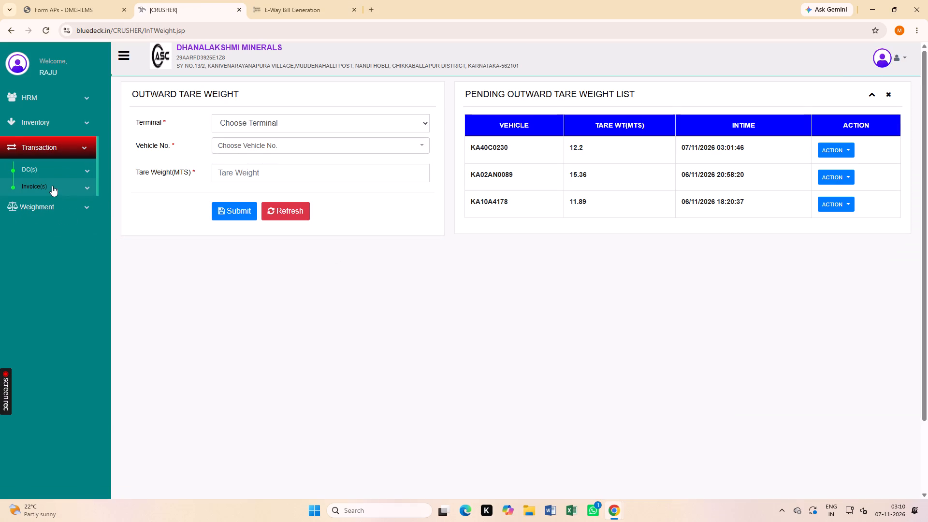
{"action": "left_click", "coordinate": [52, 186]}
{"action": "left_click", "coordinate": [52, 204]}
{"action": "left_click", "coordinate": [733, 98]}
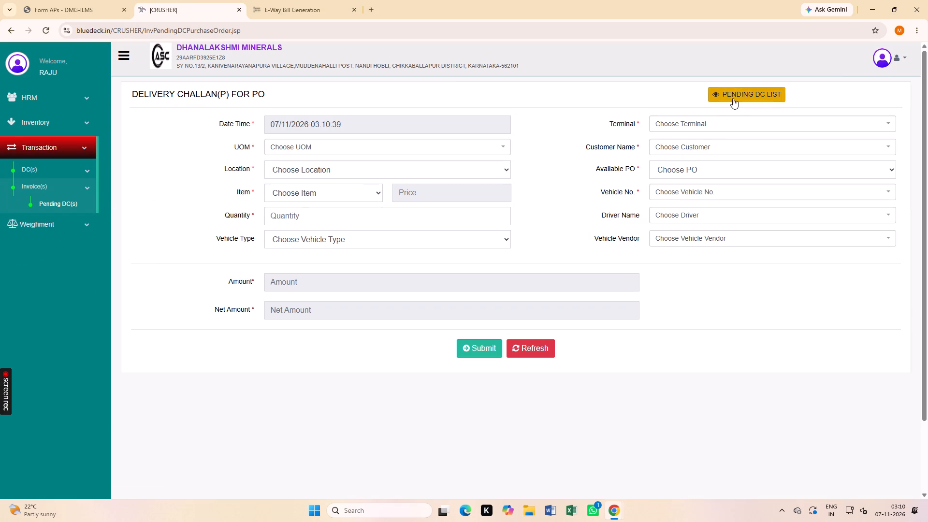
{"action": "left_click", "coordinate": [483, 148]}
{"action": "scroll", "coordinate": [386, 306], "scroll_direction": "down", "scroll_amount": 2}
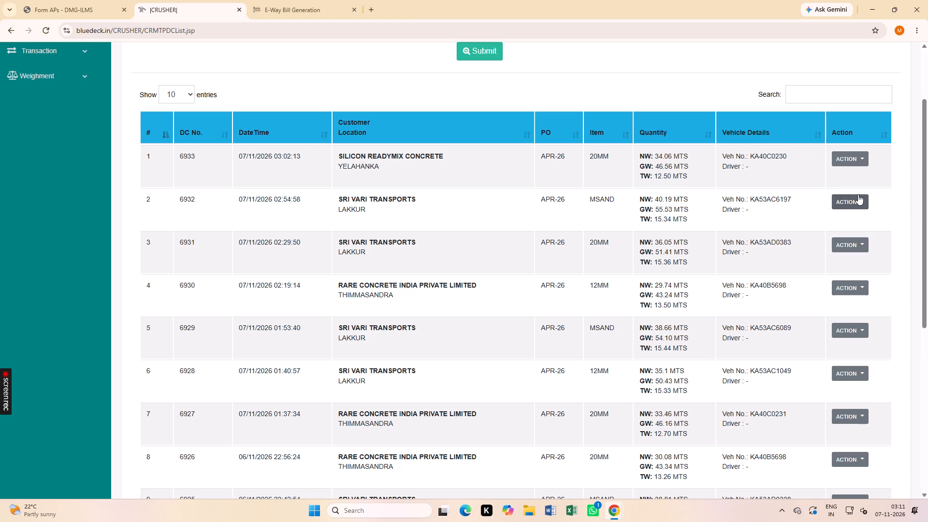
{"action": "left_click", "coordinate": [850, 205]}
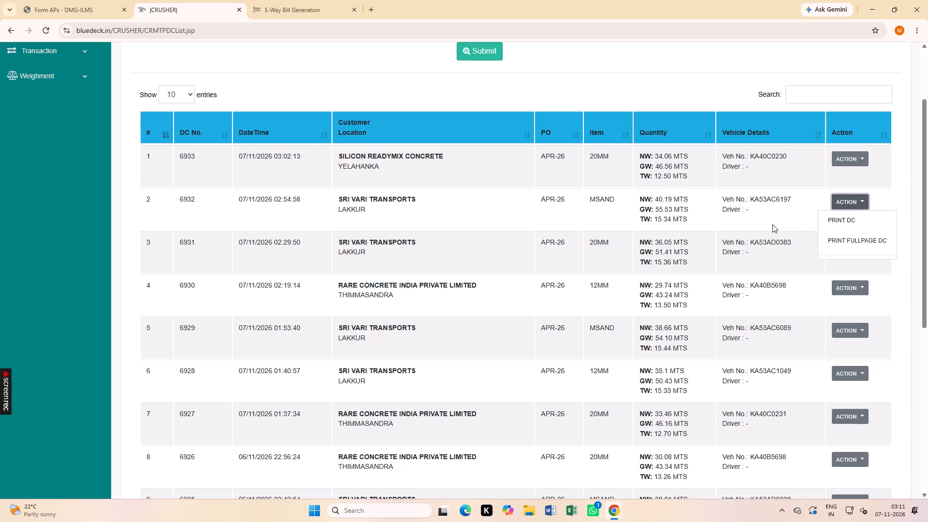
Open DC 6932's delivery challan print, copy the MSAND amount 30142.50, and return to the E-Way Bill form.
{"action": "left_click", "coordinate": [839, 217]}
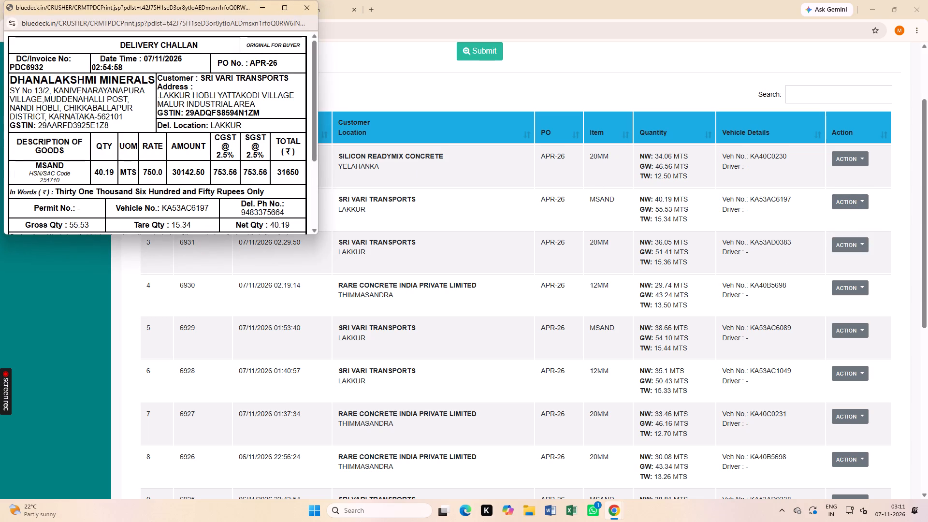
{"action": "double_click", "coordinate": [189, 171]}
{"action": "key", "text": "ctrl+c"}
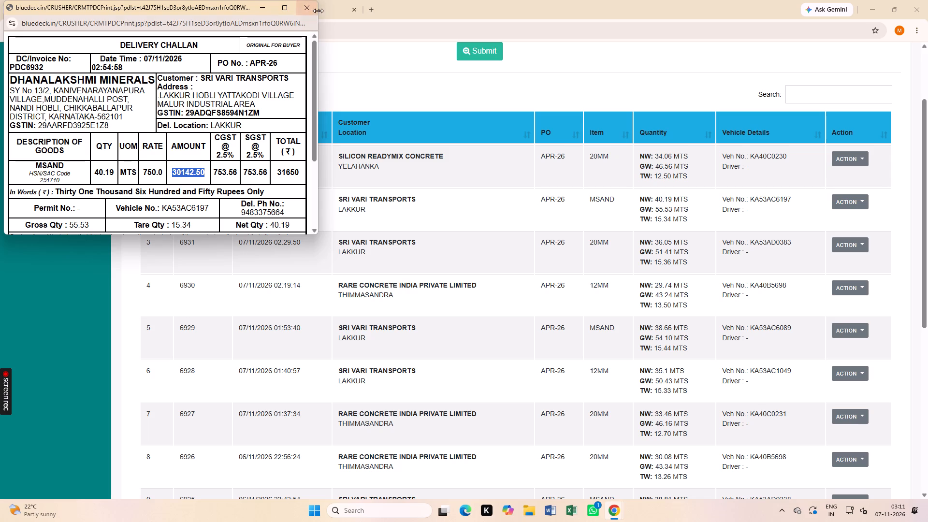
{"action": "left_click", "coordinate": [322, 8]}
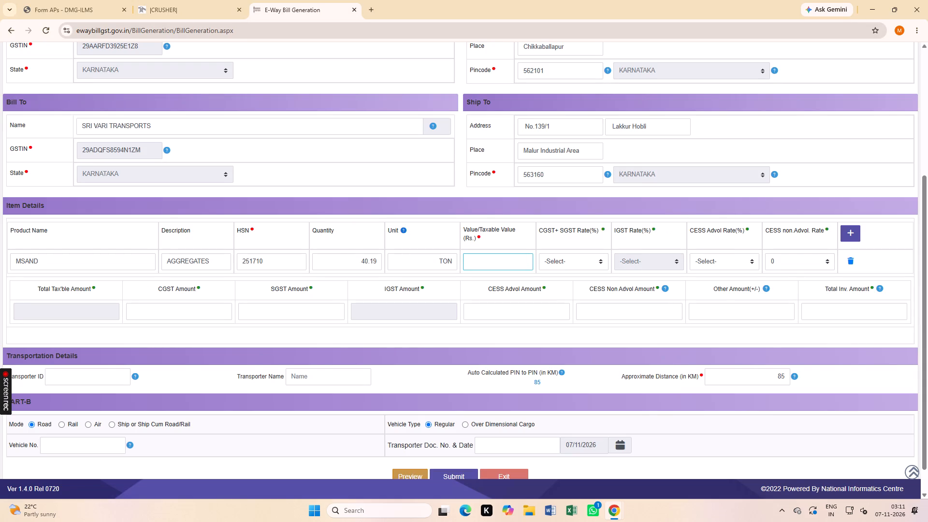
Switch back to the crusher system's DC list.
{"action": "left_click", "coordinate": [190, 5]}
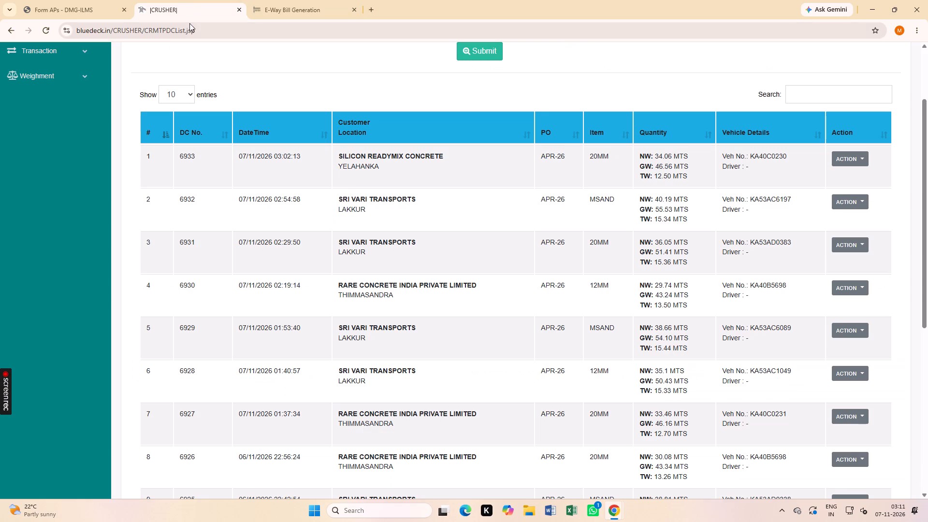
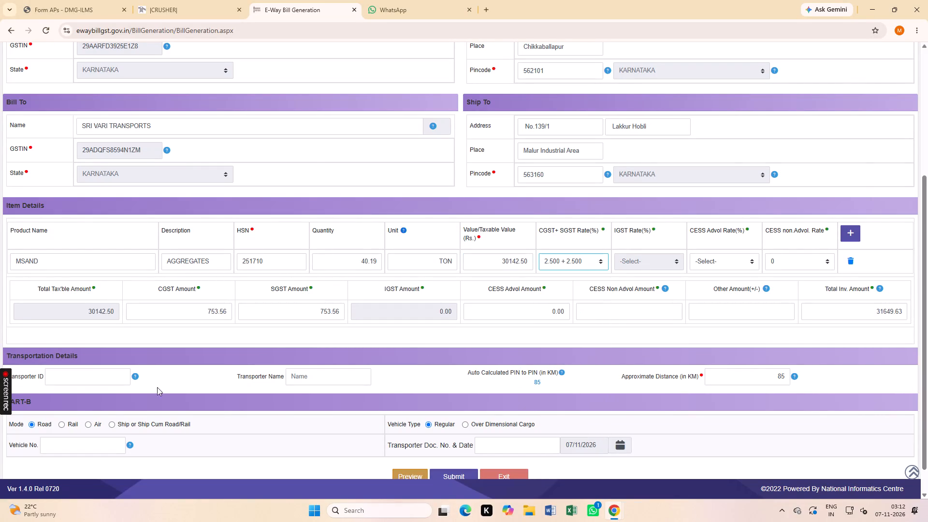
Switch to the crusher system, open the printable delivery challan for DC 6932 and copy its vehicle number.
{"action": "left_click", "coordinate": [99, 450]}
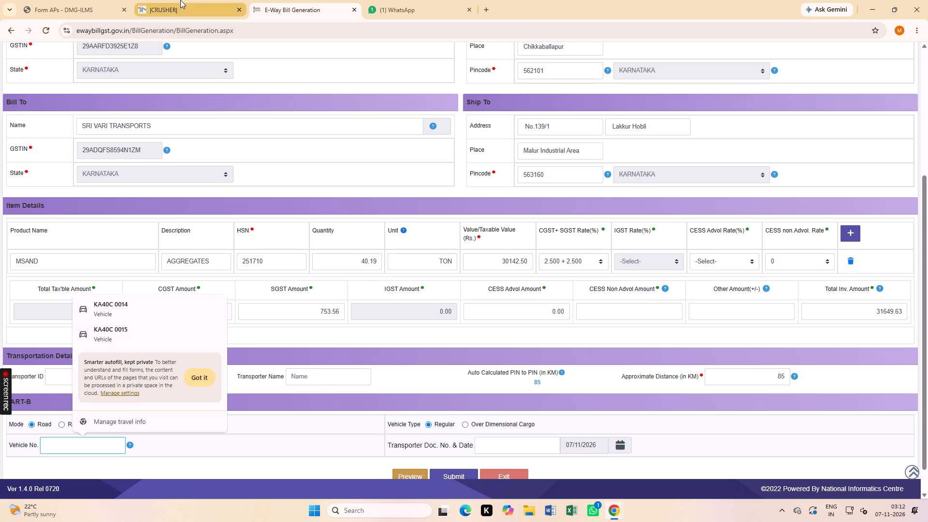
{"action": "left_click", "coordinate": [180, 0]}
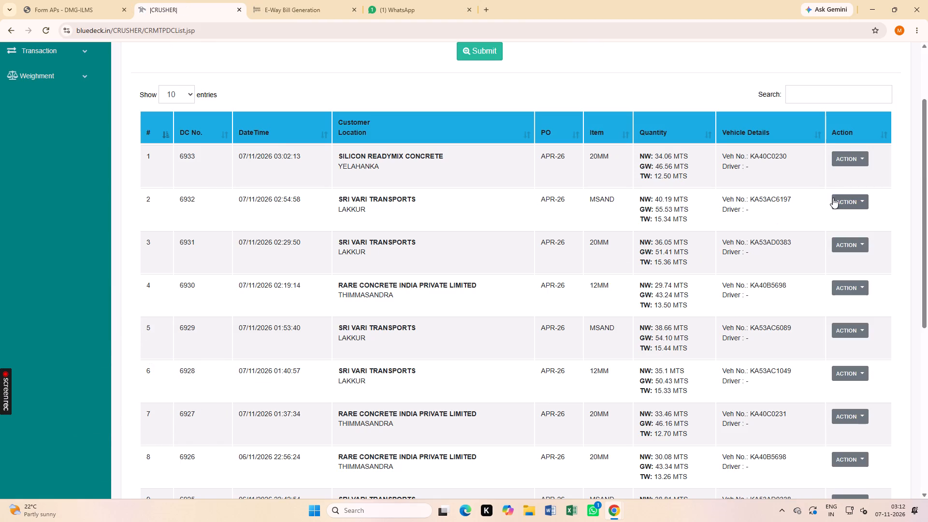
{"action": "left_click", "coordinate": [837, 198]}
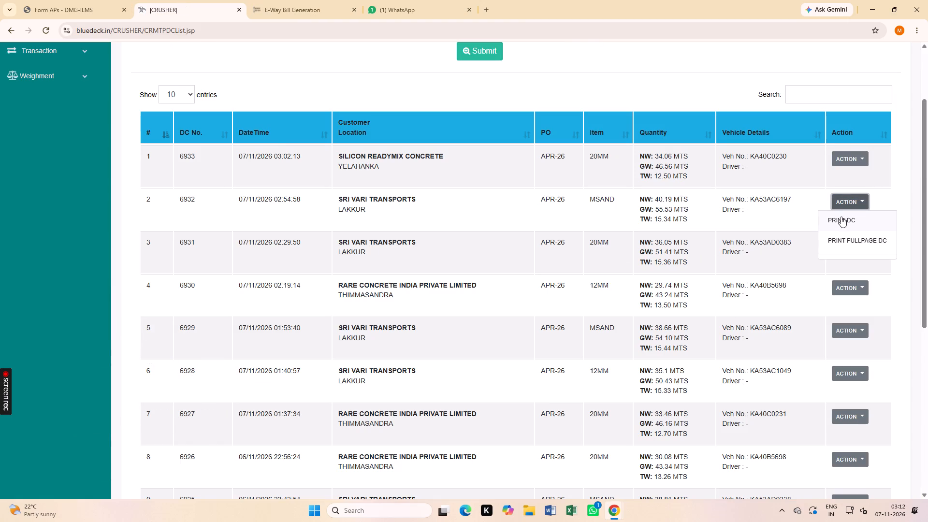
{"action": "left_click", "coordinate": [841, 217]}
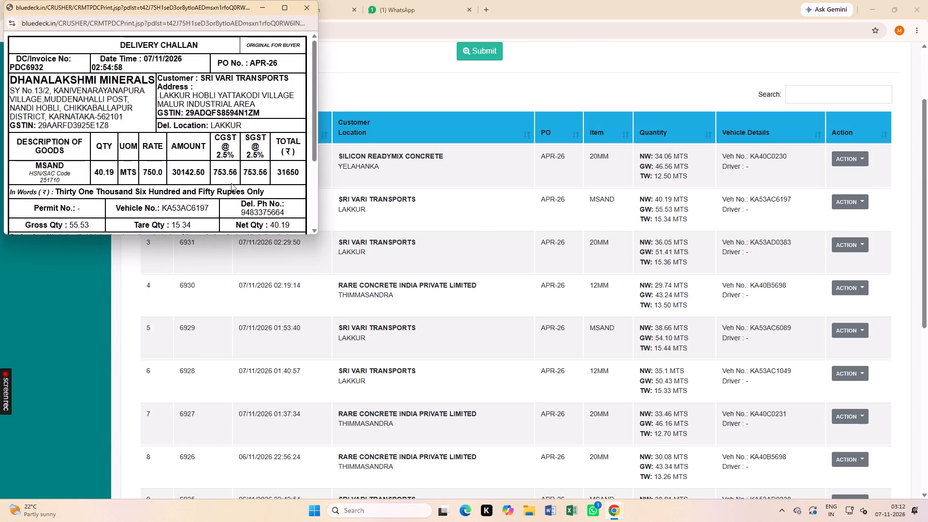
{"action": "scroll", "coordinate": [159, 211], "scroll_direction": "down", "scroll_amount": 3}
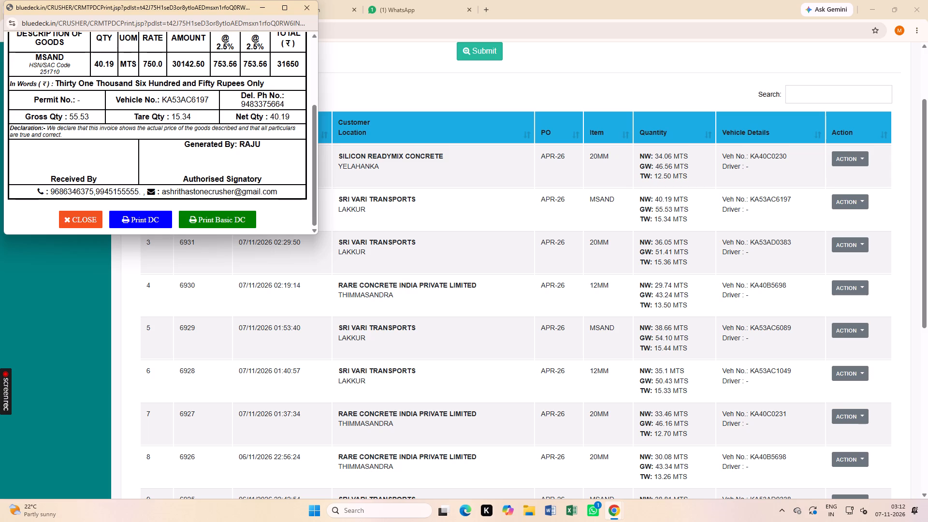
{"action": "double_click", "coordinate": [188, 101]}
{"action": "key", "text": "ctrl+c"}
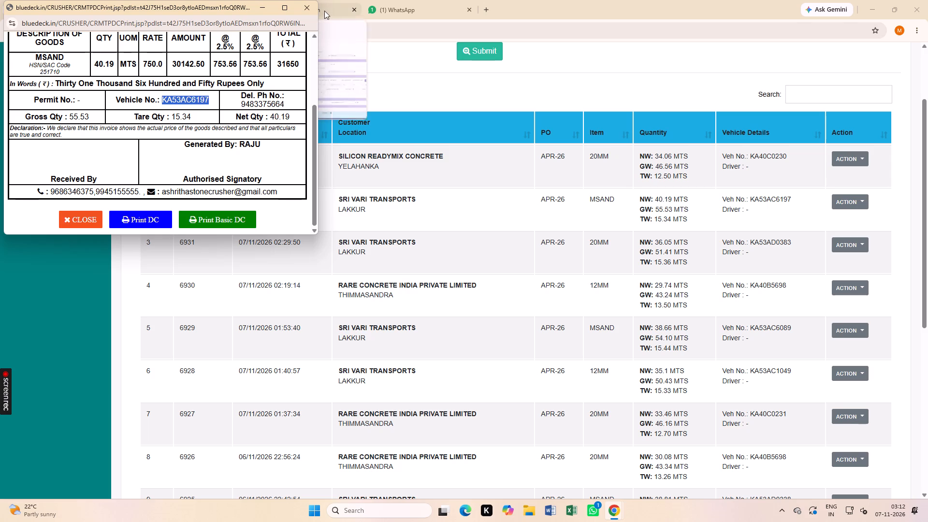
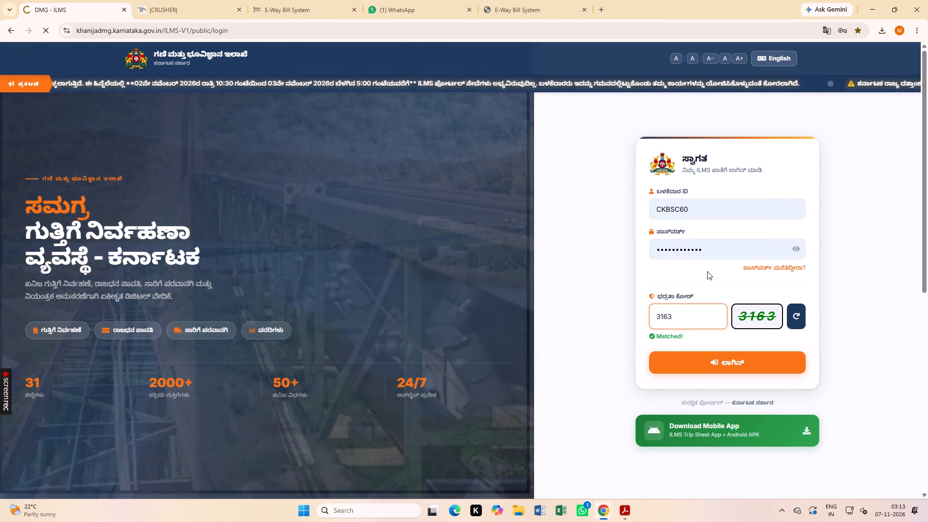
Switch to the DMG-ILMS portal and open its E Permit Module.
{"action": "left_click", "coordinate": [534, 0]}
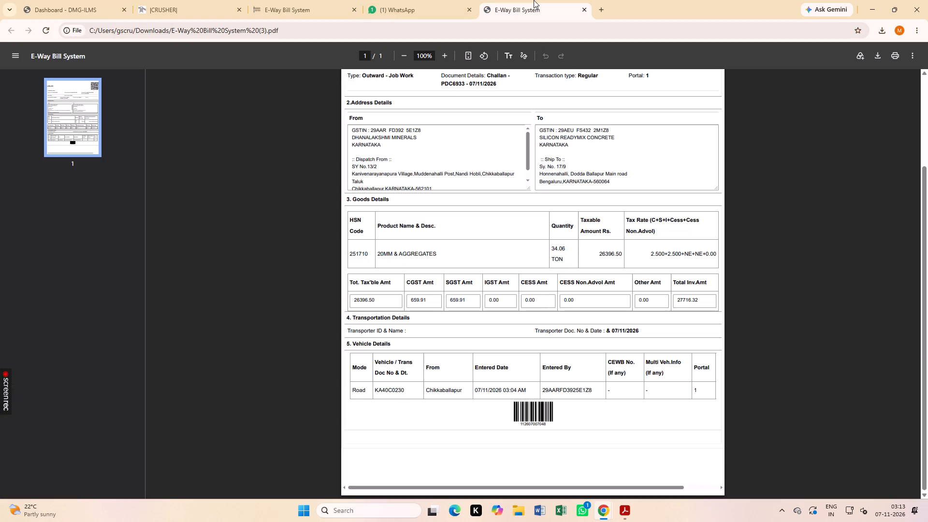
{"action": "left_click", "coordinate": [278, 1]}
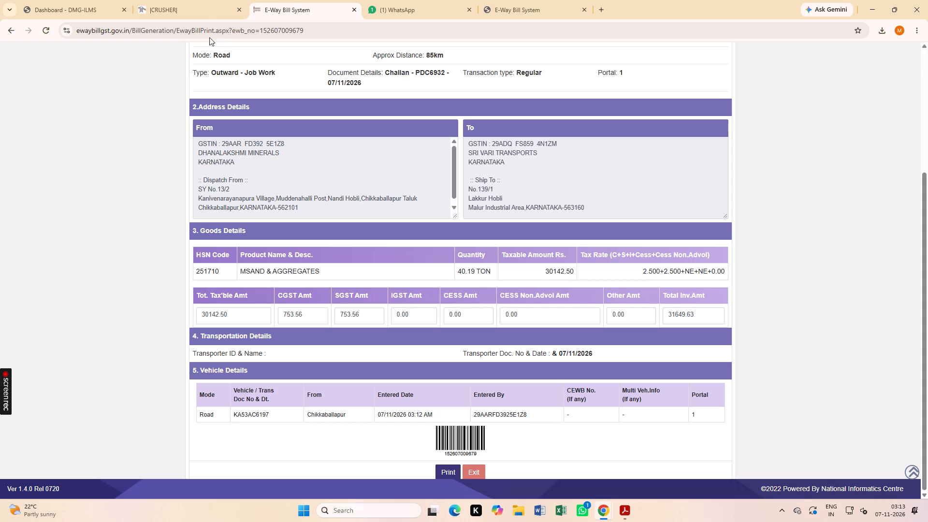
{"action": "left_click", "coordinate": [201, 7]}
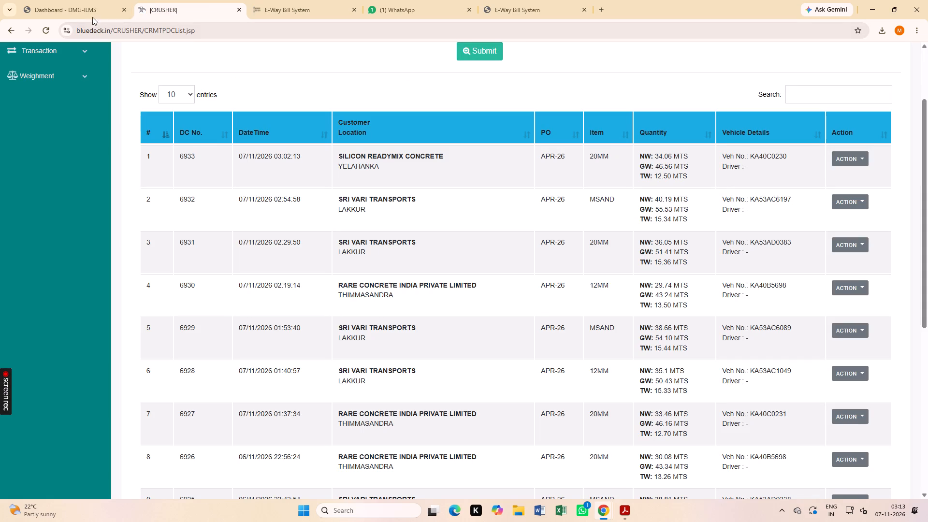
{"action": "left_click", "coordinate": [85, 4]}
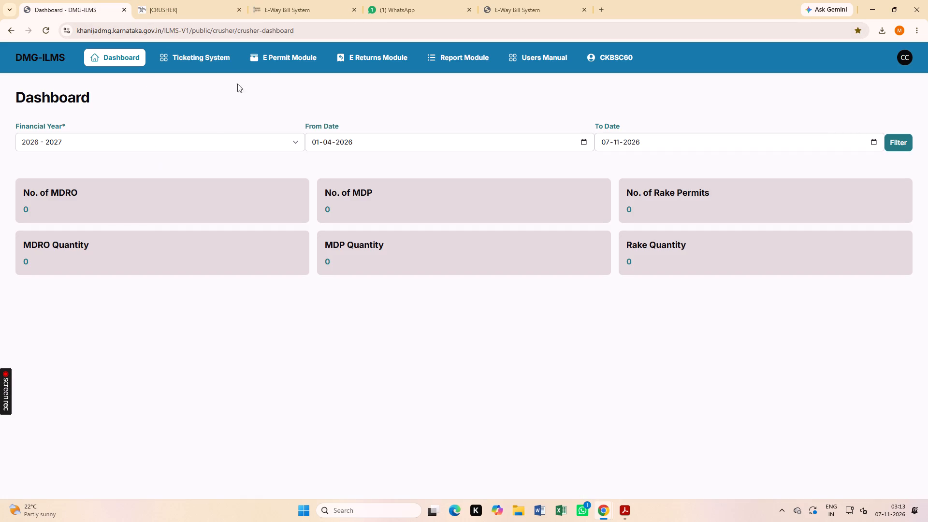
{"action": "left_click", "coordinate": [271, 57]}
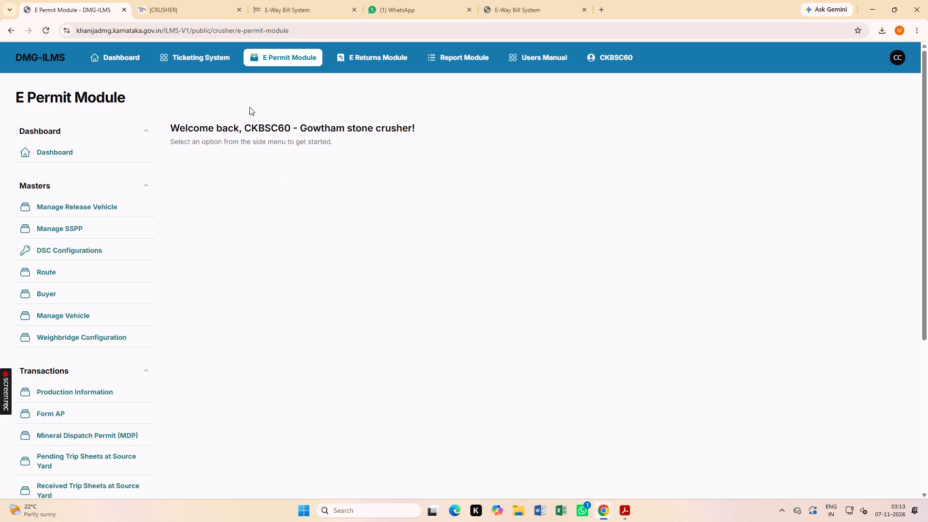
Switch to the generated e-way bill for DC PDC6932 and print one copy on the Canon LBP6030/6040 printer.
{"action": "left_click", "coordinate": [281, 0]}
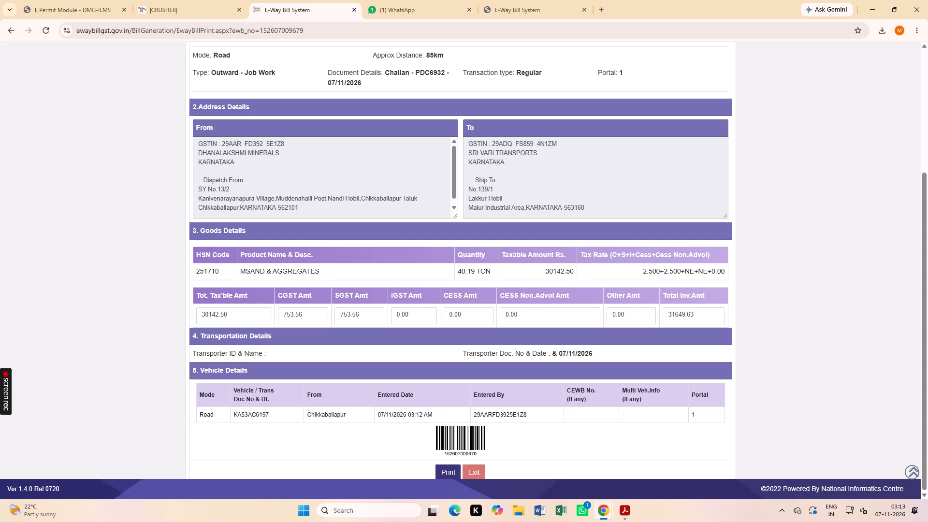
{"action": "left_click", "coordinate": [446, 472]}
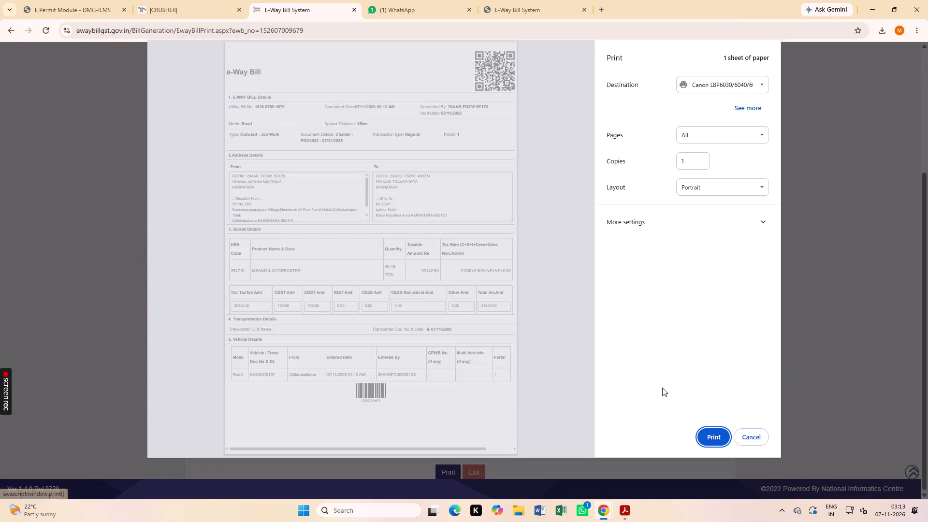
{"action": "left_click", "coordinate": [720, 440]}
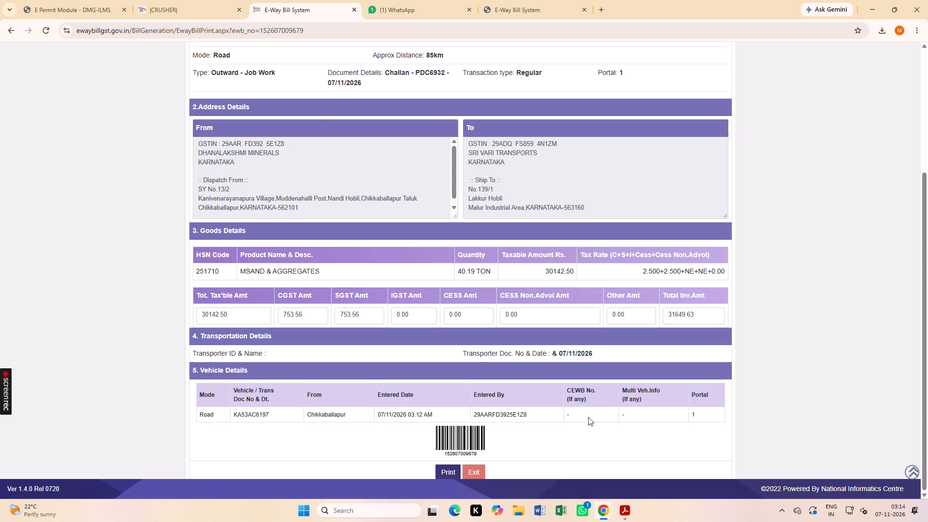
{"action": "scroll", "coordinate": [302, 195], "scroll_direction": "up", "scroll_amount": 3}
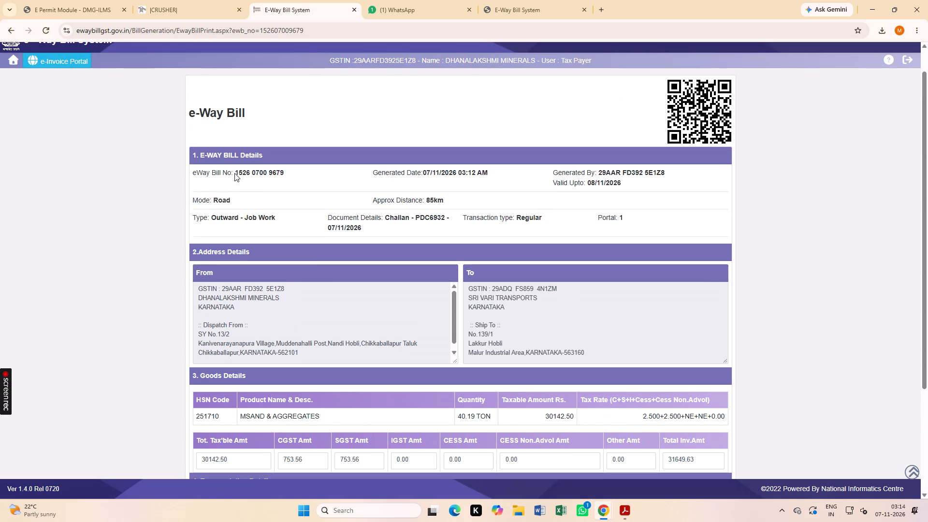
{"action": "left_click_drag", "start_coordinate": [234, 173], "coordinate": [309, 171]}
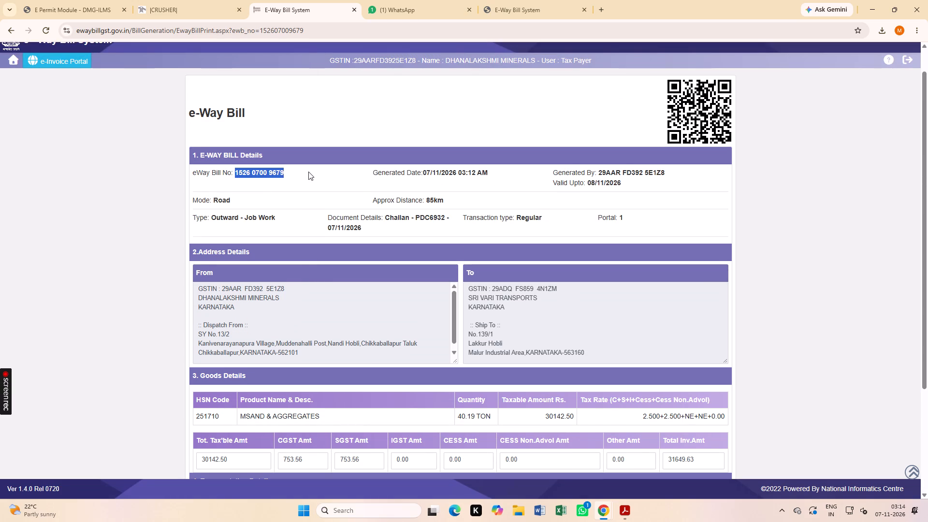
{"action": "key", "text": "ctrl+c"}
Switch to DMG-ILMS and start a new Mineral Dispatch Permit (MDP) using the SSPP MDP model.
{"action": "left_click", "coordinate": [81, 9]}
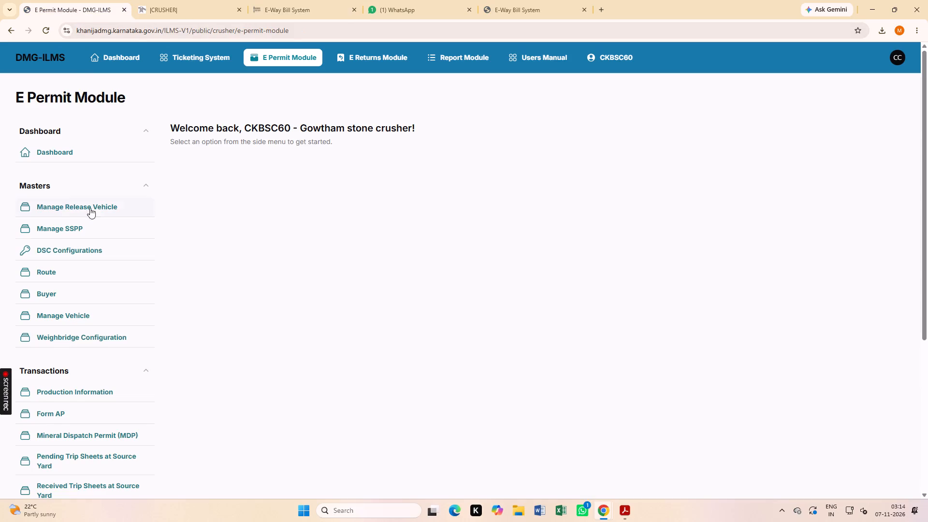
{"action": "scroll", "coordinate": [85, 311], "scroll_direction": "down", "scroll_amount": 3}
{"action": "left_click", "coordinate": [90, 282]}
{"action": "left_click", "coordinate": [89, 287]}
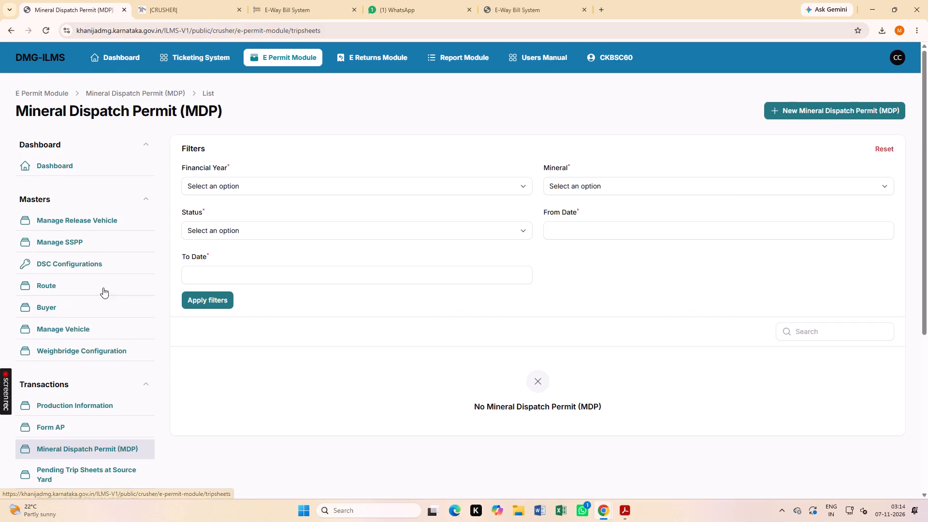
{"action": "left_click", "coordinate": [773, 112]}
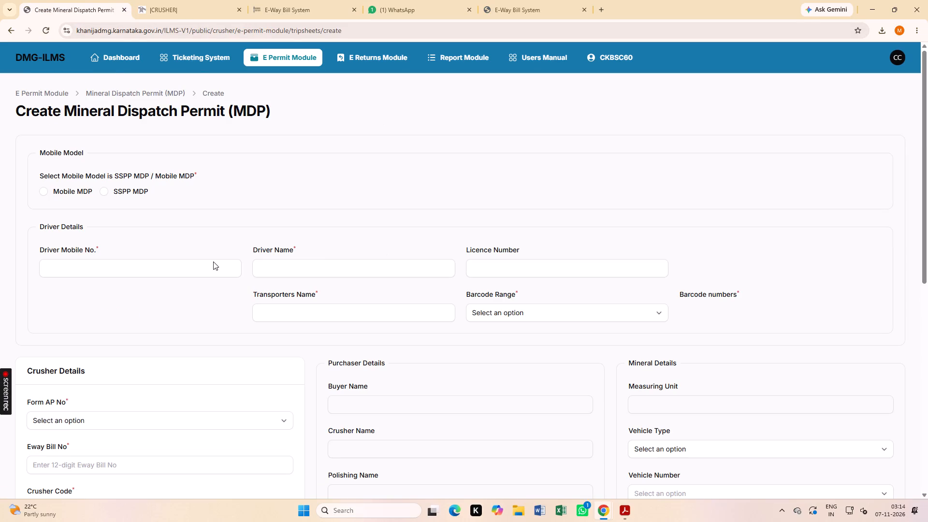
{"action": "left_click", "coordinate": [101, 190]}
Fill in the driver details with the driver's mobile number and the driver name DRIVER.
{"action": "left_click", "coordinate": [126, 272]}
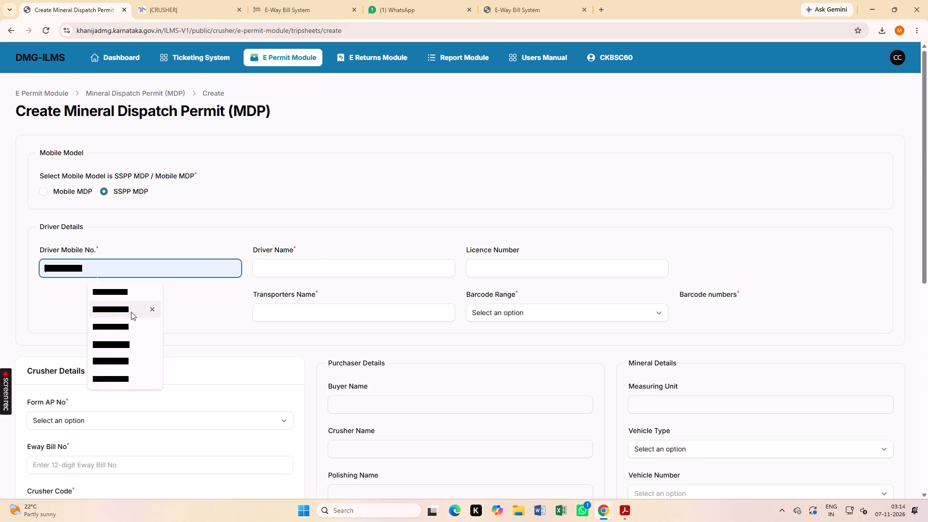
{"action": "left_click", "coordinate": [130, 311]}
{"action": "left_click_drag", "start_coordinate": [79, 268], "coordinate": [95, 264]}
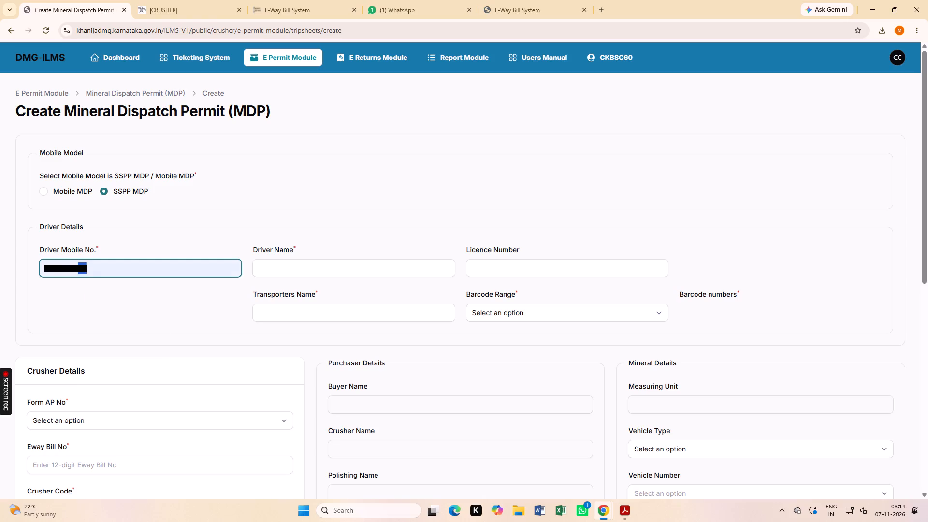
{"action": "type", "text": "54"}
{"action": "left_click", "coordinate": [337, 269]}
{"action": "left_click", "coordinate": [337, 287]}
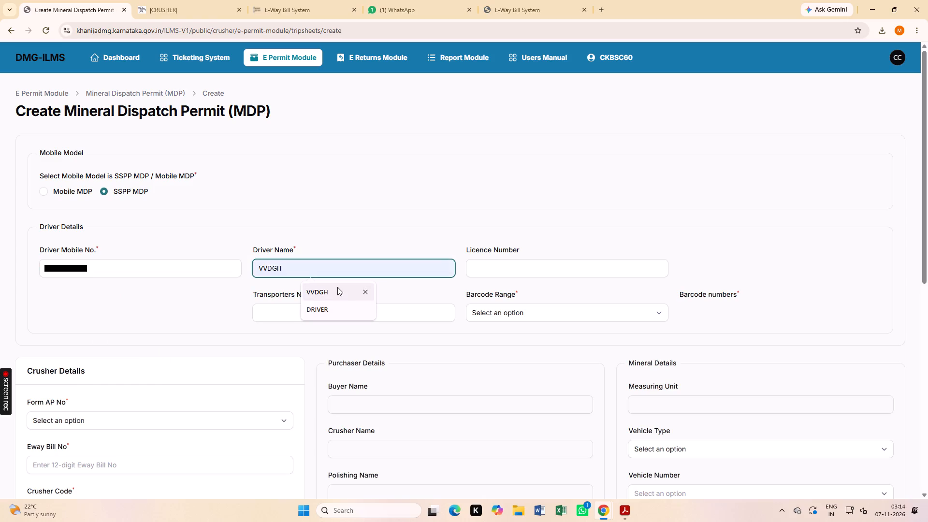
{"action": "left_click", "coordinate": [311, 307]}
{"action": "left_click", "coordinate": [567, 312]}
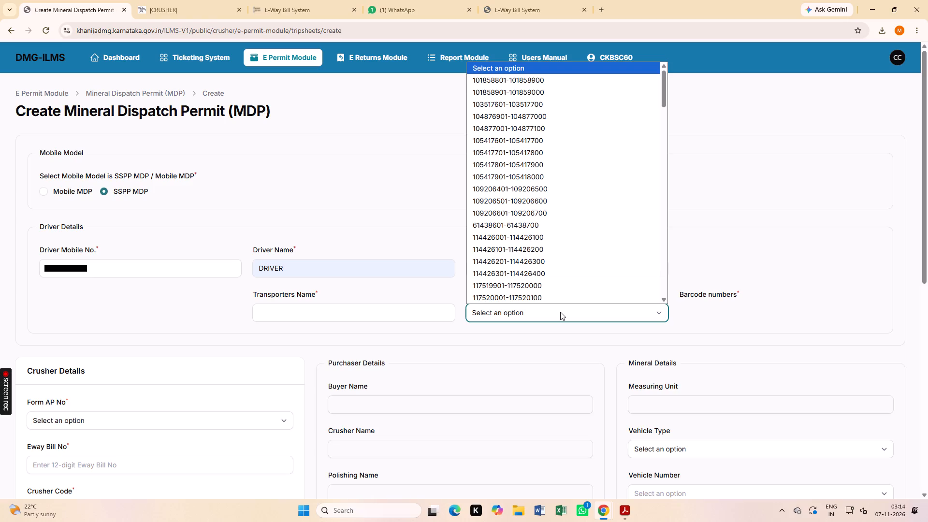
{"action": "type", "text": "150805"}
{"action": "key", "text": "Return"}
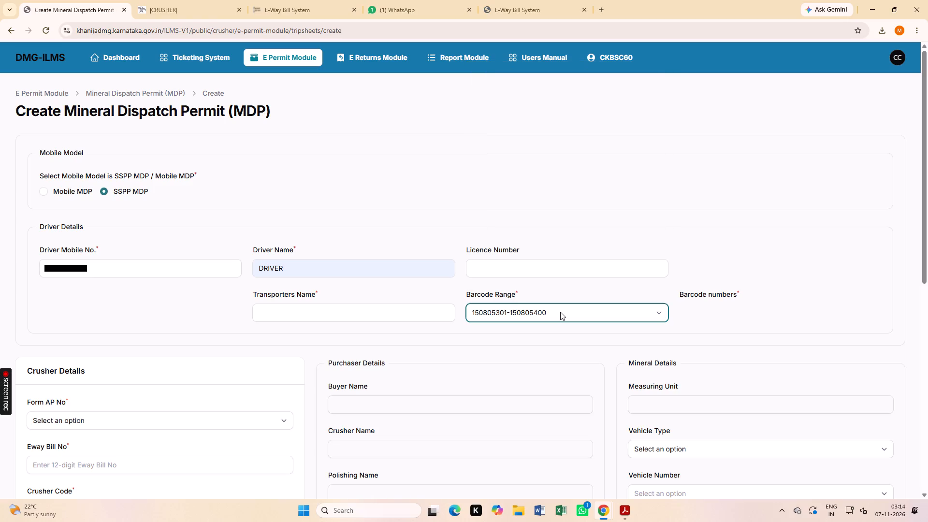
{"action": "left_click", "coordinate": [511, 309]}
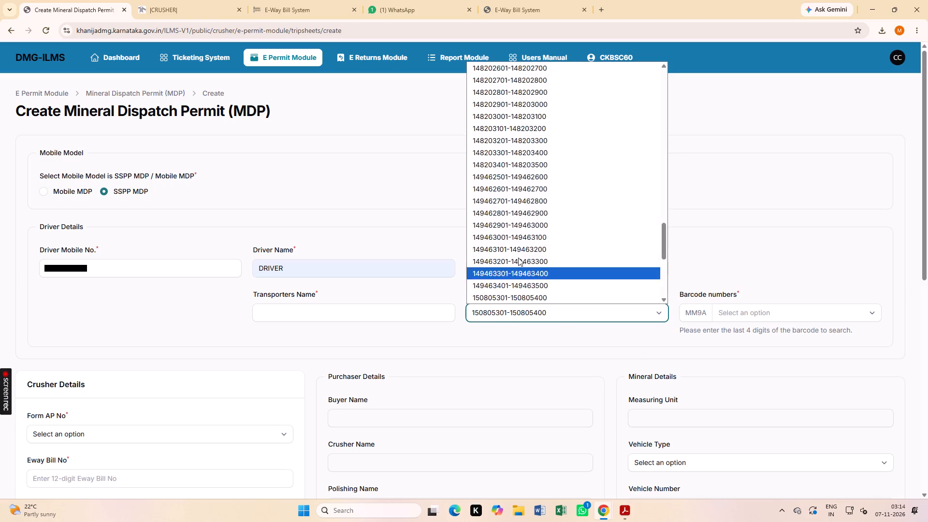
{"action": "scroll", "coordinate": [511, 268], "scroll_direction": "down", "scroll_amount": 1}
{"action": "left_click", "coordinate": [532, 215]}
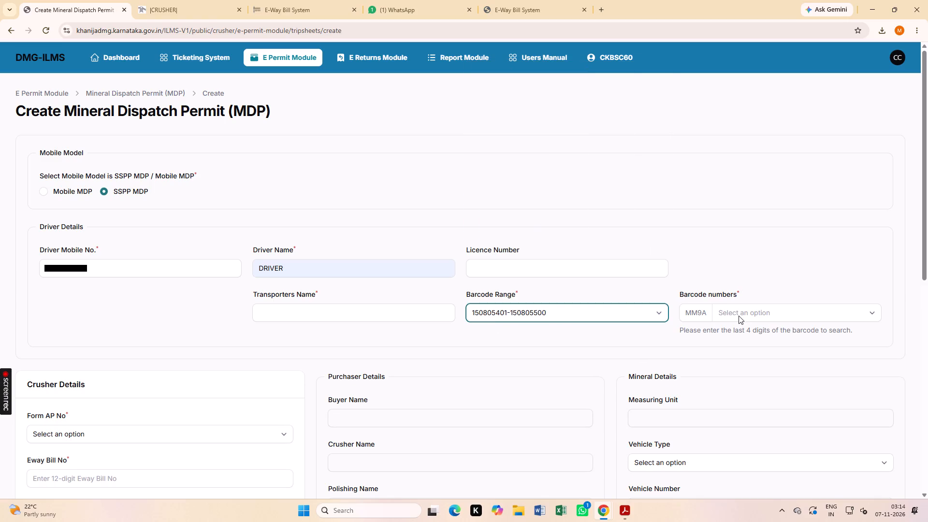
{"action": "left_click", "coordinate": [739, 313]}
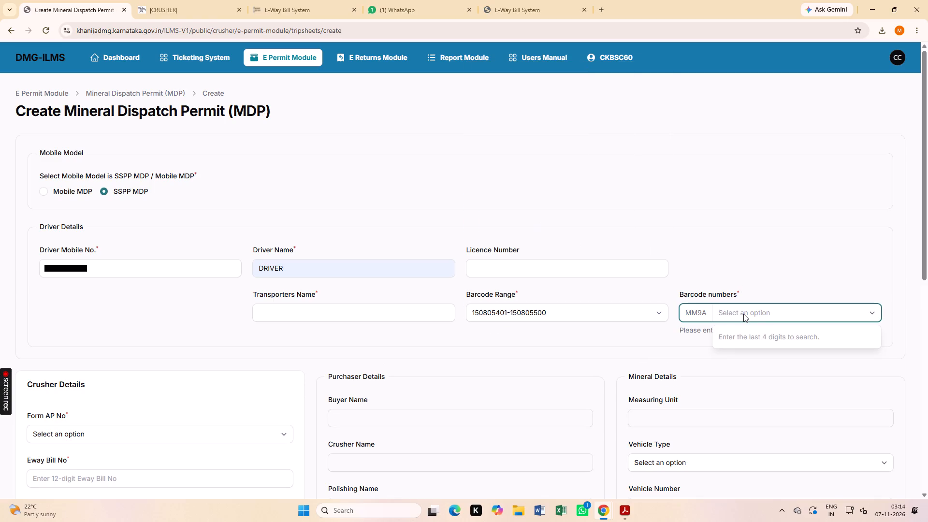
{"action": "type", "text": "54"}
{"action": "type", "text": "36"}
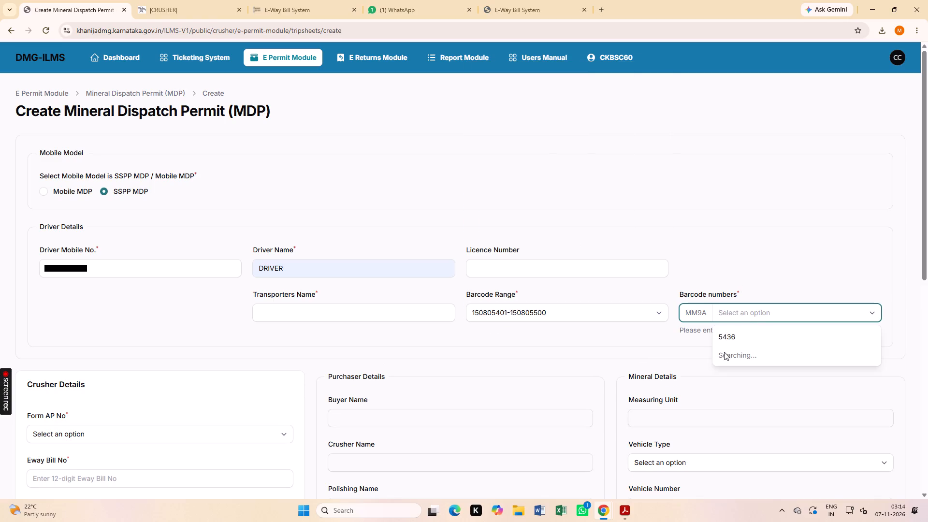
{"action": "double_click", "coordinate": [731, 352]}
{"action": "scroll", "coordinate": [174, 348], "scroll_direction": "down", "scroll_amount": 4}
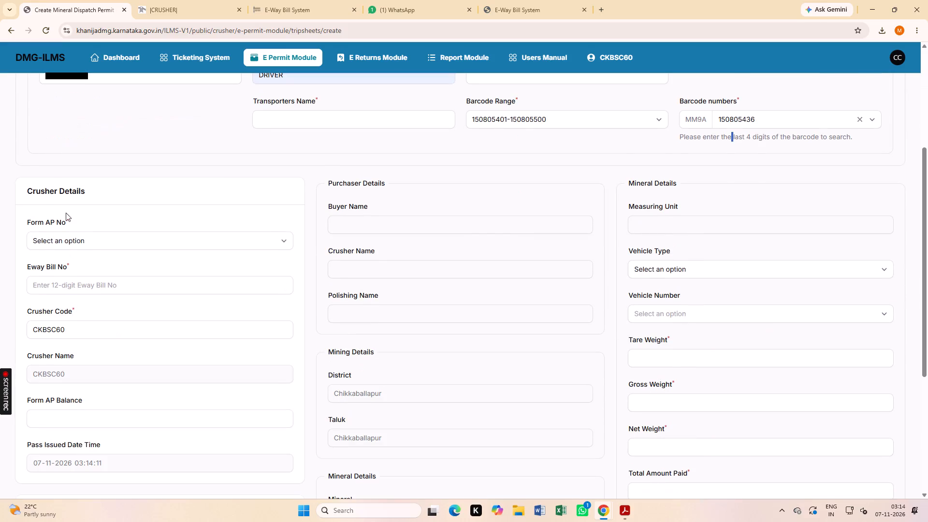
{"action": "left_click", "coordinate": [75, 232]}
{"action": "left_click", "coordinate": [74, 242]}
{"action": "left_click", "coordinate": [106, 311]}
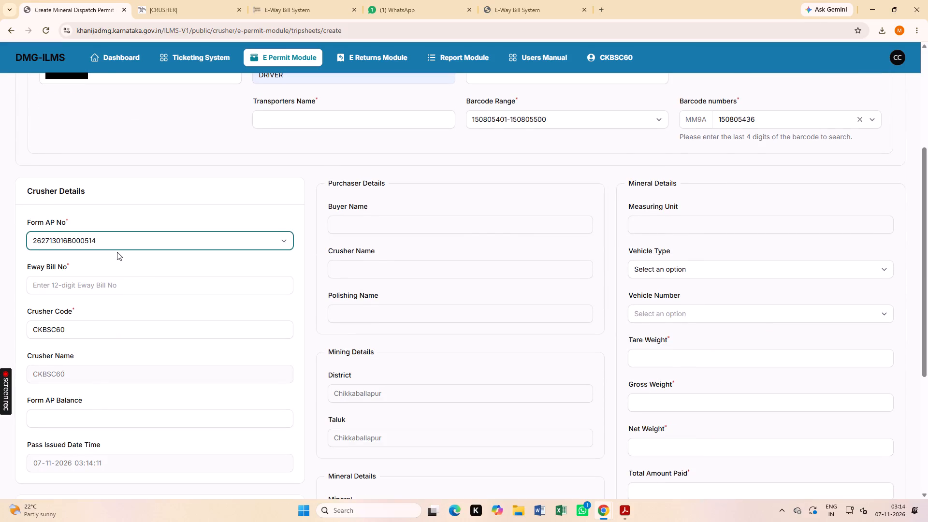
{"action": "left_click", "coordinate": [117, 252]}
{"action": "scroll", "coordinate": [117, 252], "scroll_direction": "down", "scroll_amount": 7}
{"action": "scroll", "coordinate": [117, 252], "scroll_direction": "up", "scroll_amount": 5}
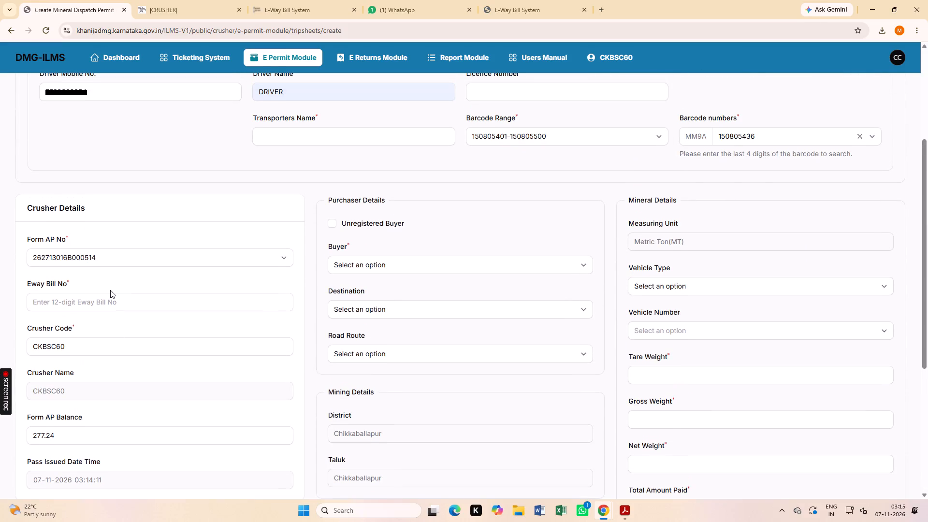
{"action": "left_click", "coordinate": [107, 305]}
{"action": "key", "text": "ctrl+c"}
{"action": "key", "text": "ctrl+v"}
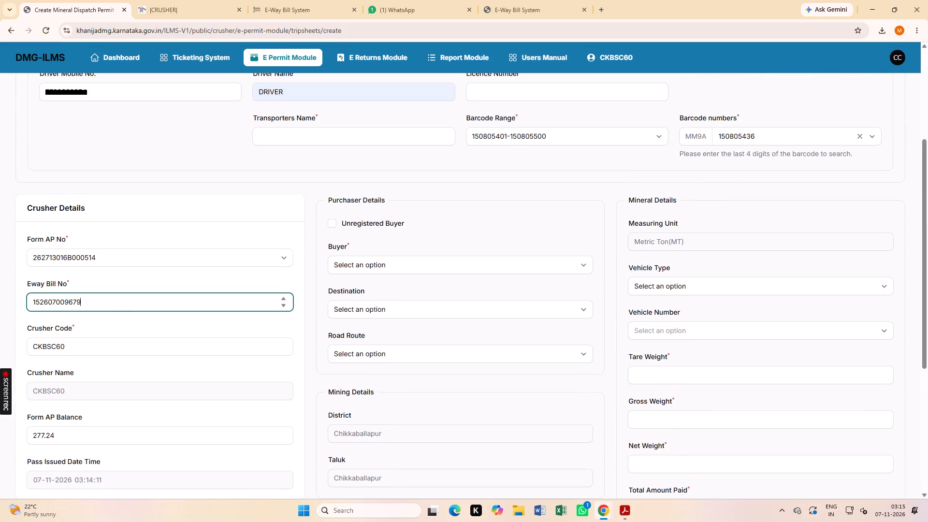
{"action": "left_click", "coordinate": [113, 315]}
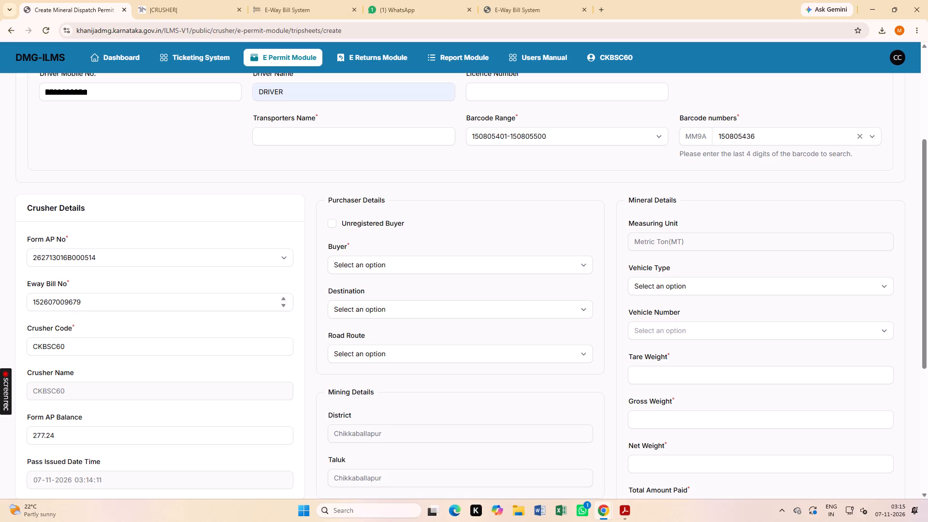
Mark the purchaser as an unregistered buyer.
{"action": "left_click", "coordinate": [332, 222]}
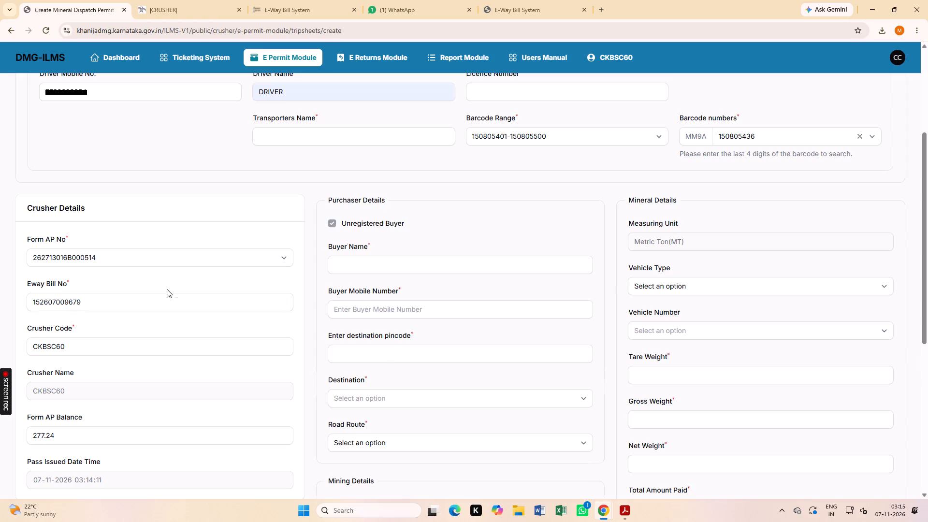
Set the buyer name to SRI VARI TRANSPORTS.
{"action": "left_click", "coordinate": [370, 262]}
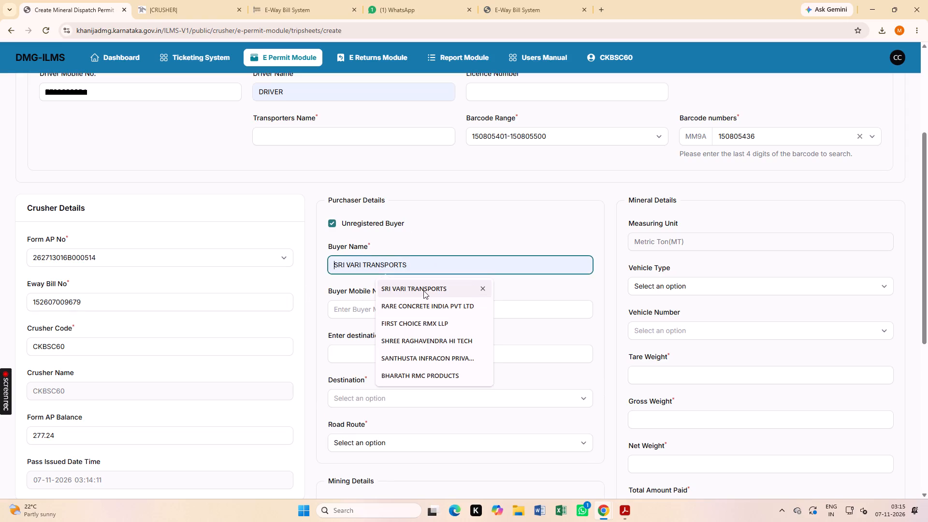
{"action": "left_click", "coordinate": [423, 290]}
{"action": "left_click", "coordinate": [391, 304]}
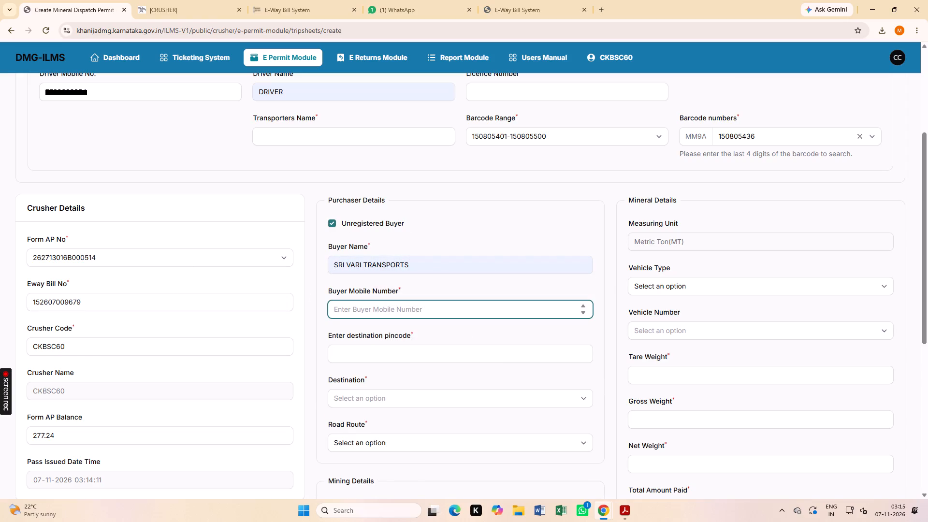
Replace the buyer name in the purchaser details with IS INFRA CONMIX (SVT).
{"action": "left_click_drag", "start_coordinate": [420, 261], "coordinate": [285, 261]}
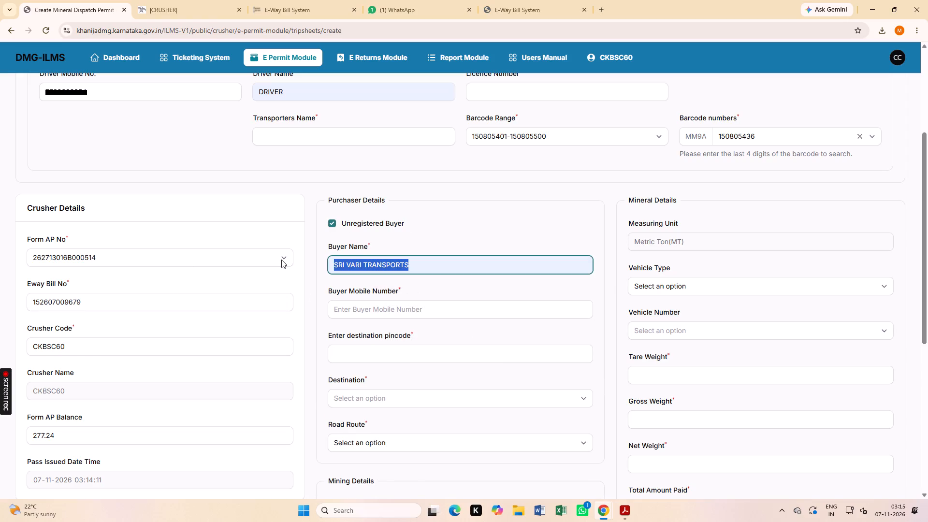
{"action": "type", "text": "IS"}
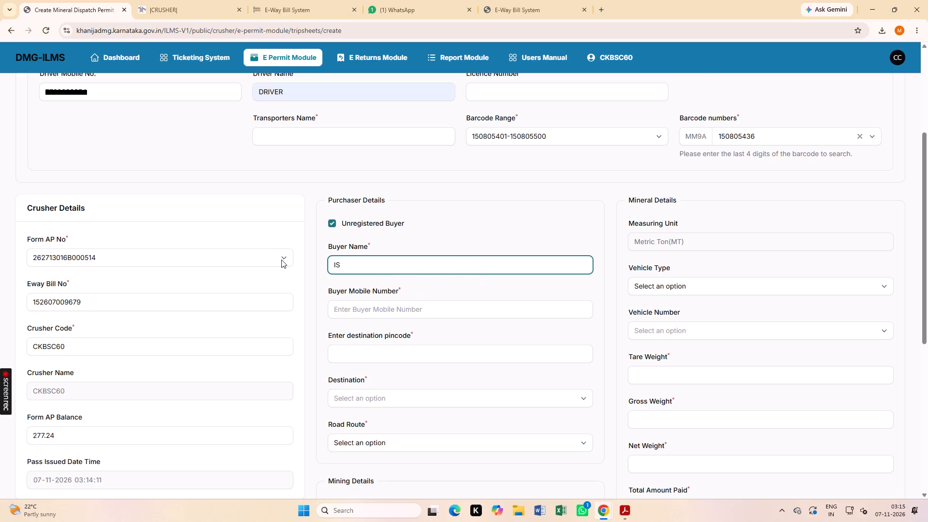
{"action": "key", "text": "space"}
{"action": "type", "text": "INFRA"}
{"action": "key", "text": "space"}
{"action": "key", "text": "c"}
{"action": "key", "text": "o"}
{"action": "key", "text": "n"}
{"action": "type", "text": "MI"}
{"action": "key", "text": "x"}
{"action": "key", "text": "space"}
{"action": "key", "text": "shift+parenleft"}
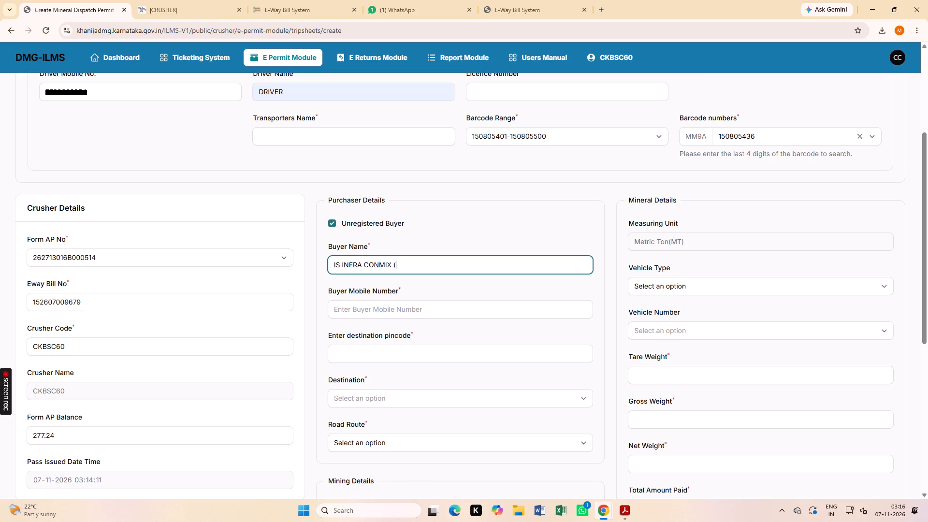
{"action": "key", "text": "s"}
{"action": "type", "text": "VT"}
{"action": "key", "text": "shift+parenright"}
Fill in the buyer mobile number with ten zeros as a placeholder.
{"action": "left_click", "coordinate": [390, 299]}
{"action": "left_click", "coordinate": [395, 306]}
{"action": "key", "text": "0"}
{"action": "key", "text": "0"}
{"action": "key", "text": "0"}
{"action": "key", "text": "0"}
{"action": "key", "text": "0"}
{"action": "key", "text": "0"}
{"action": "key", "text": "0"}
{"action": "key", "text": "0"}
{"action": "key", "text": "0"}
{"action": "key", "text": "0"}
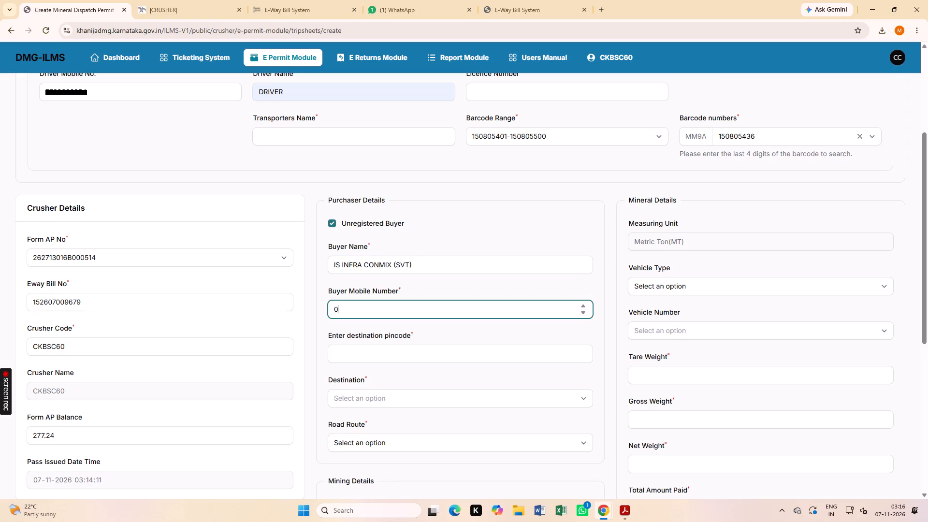
Set the destination pincode to 562122 and the destination to Bagalur - 562122.
{"action": "left_click", "coordinate": [387, 360]}
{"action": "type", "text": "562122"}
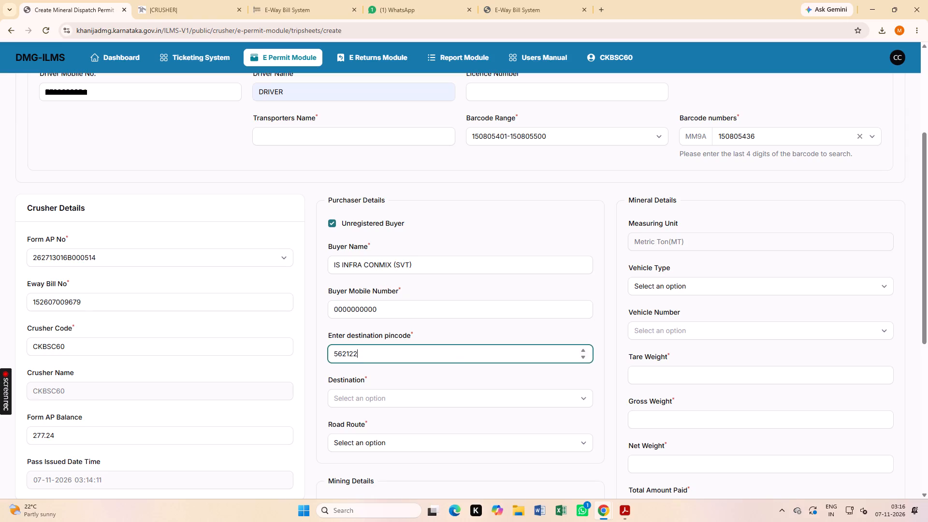
{"action": "left_click", "coordinate": [415, 402]}
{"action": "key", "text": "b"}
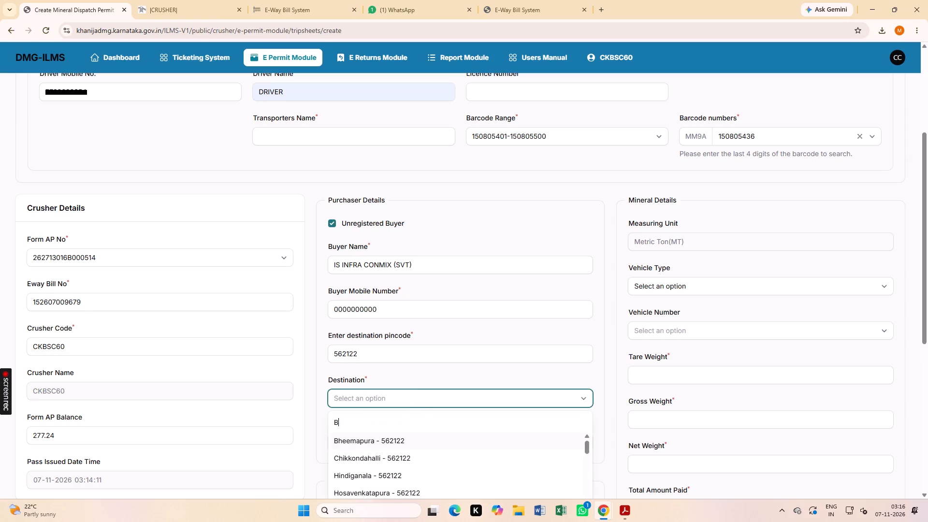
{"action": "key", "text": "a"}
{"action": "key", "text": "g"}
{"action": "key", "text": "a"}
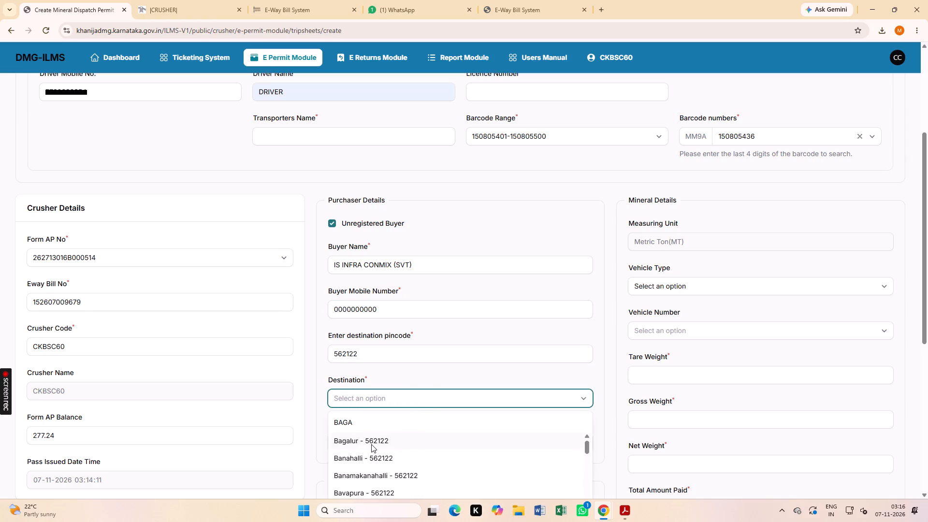
{"action": "left_click", "coordinate": [371, 444]}
{"action": "left_click", "coordinate": [404, 416]}
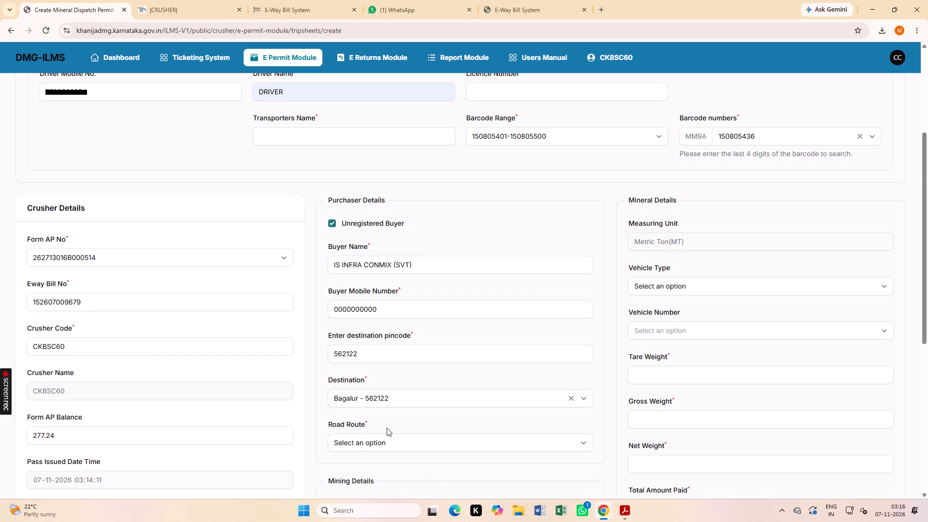
Set the road route to the one from Kanivenarayanapuraa (V), Chikkaballapur, to Bangalore.
{"action": "scroll", "coordinate": [387, 428], "scroll_direction": "down", "scroll_amount": 2}
{"action": "left_click", "coordinate": [392, 342]}
{"action": "left_click", "coordinate": [389, 374]}
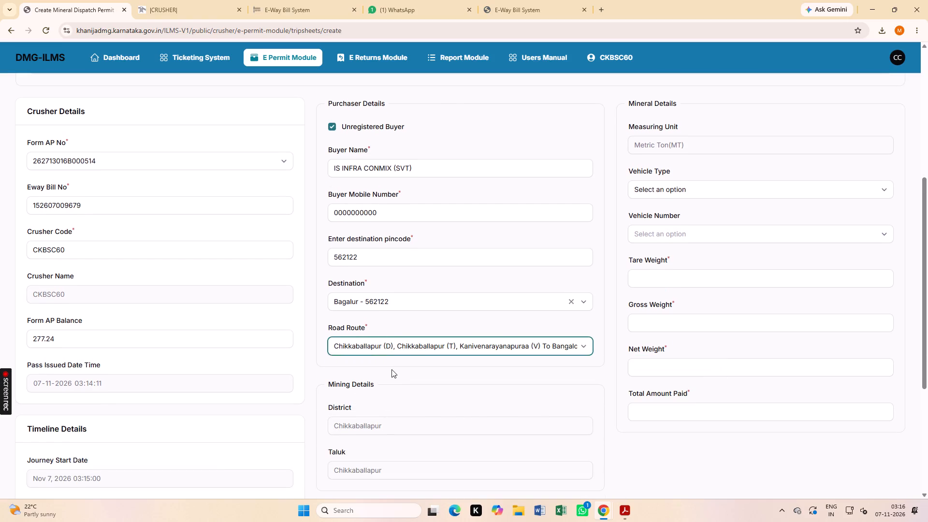
{"action": "left_click", "coordinate": [391, 369]}
{"action": "left_click", "coordinate": [677, 185]}
{"action": "left_click", "coordinate": [667, 253]}
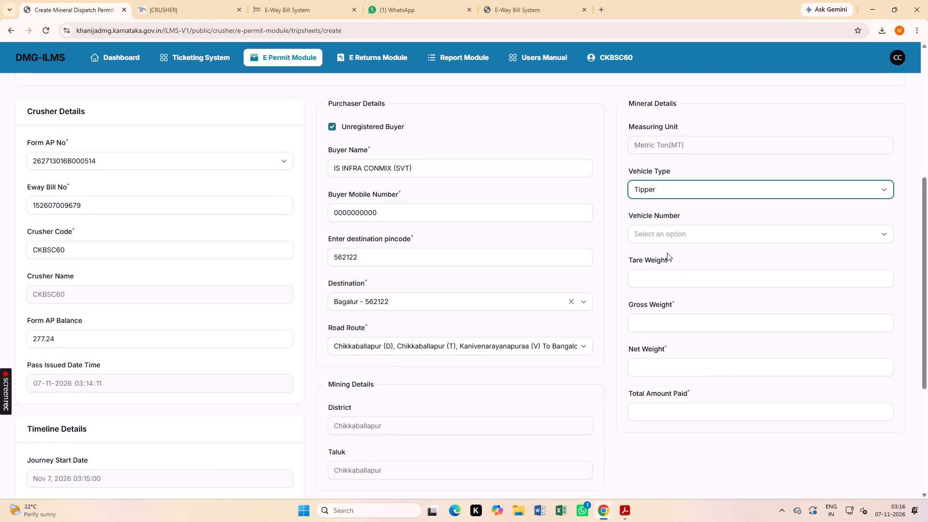
{"action": "left_click", "coordinate": [671, 222]}
{"action": "left_click", "coordinate": [670, 229]}
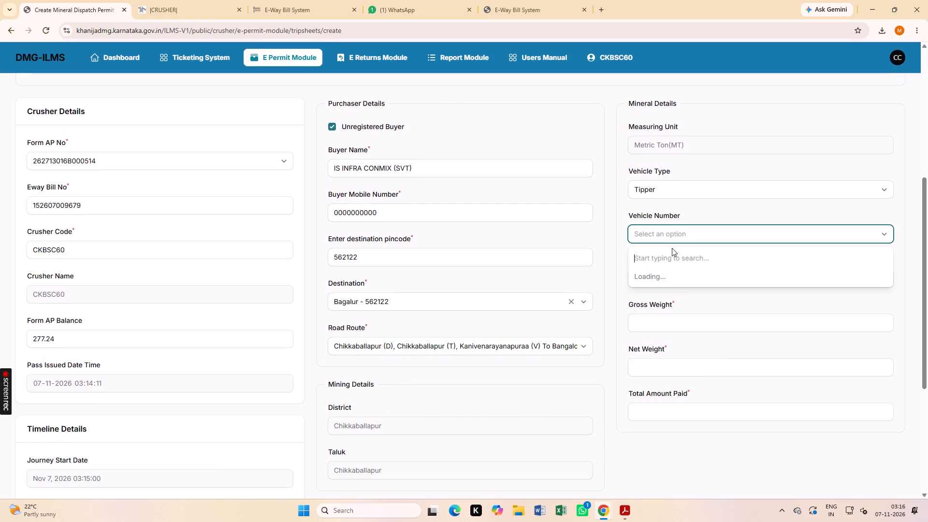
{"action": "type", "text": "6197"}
{"action": "left_click", "coordinate": [671, 277]}
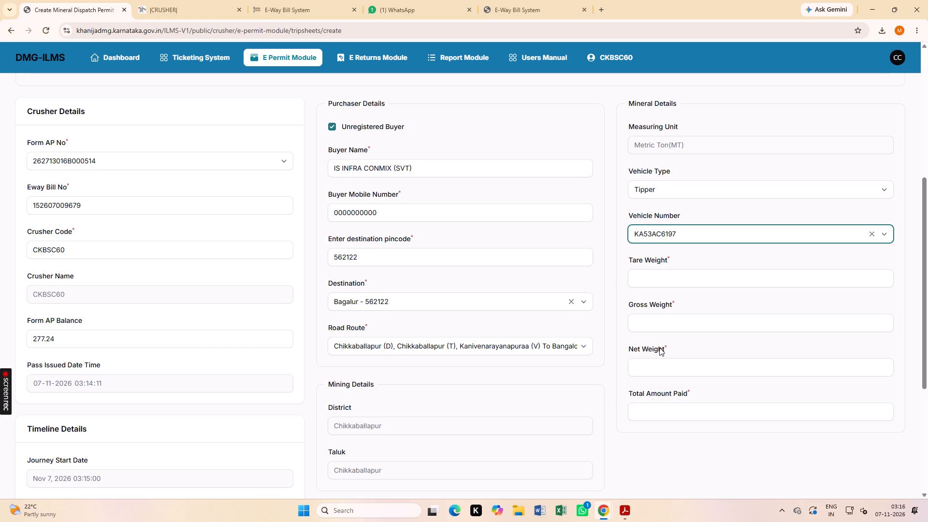
Set the gross weight to 50.19 metric tons in the mineral details.
{"action": "left_click", "coordinate": [663, 319]}
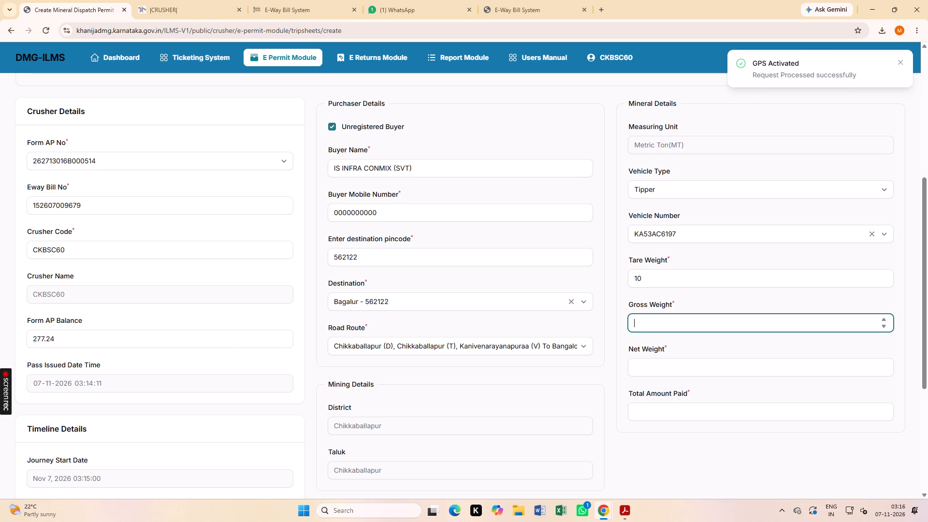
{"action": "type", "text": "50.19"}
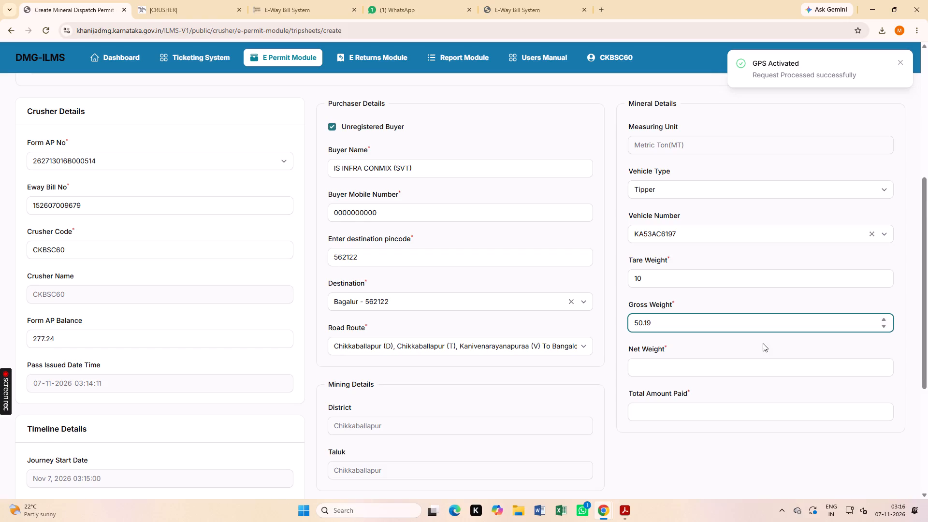
{"action": "left_click", "coordinate": [762, 343]}
Issue the completed Mineral Dispatch Permit for printing.
{"action": "scroll", "coordinate": [525, 416], "scroll_direction": "down", "scroll_amount": 1}
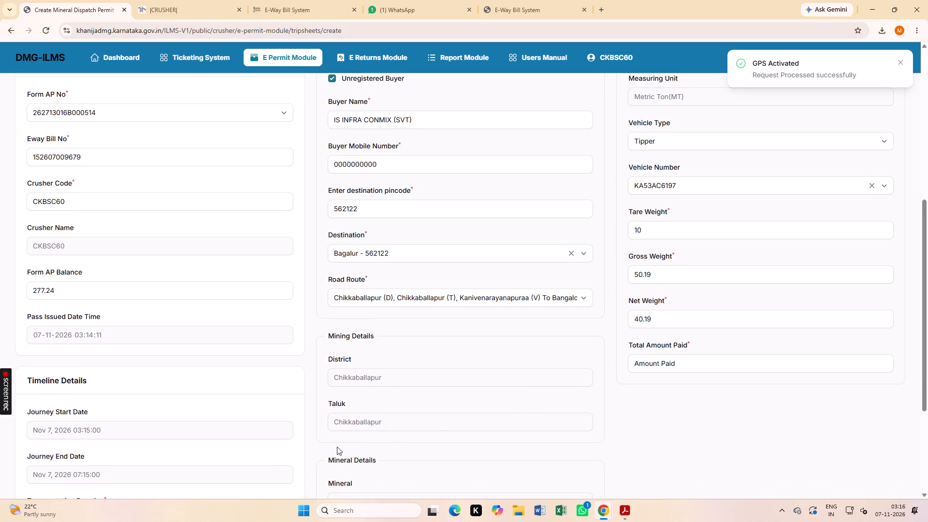
{"action": "scroll", "coordinate": [240, 469], "scroll_direction": "down", "scroll_amount": 6}
{"action": "left_click", "coordinate": [83, 470]}
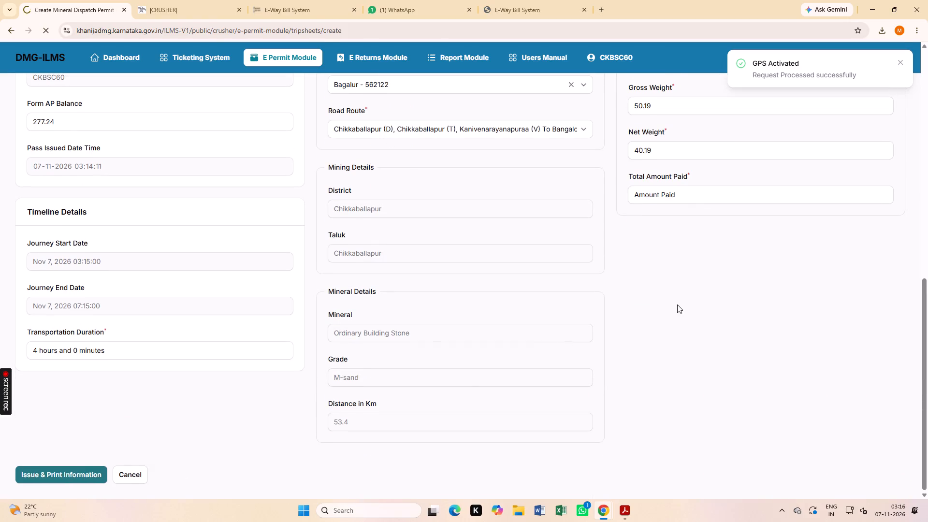
Print one copy of the issued permit in Landscape layout on the Canon LBP6030/6040 printer.
{"action": "left_click", "coordinate": [697, 180]}
{"action": "left_click", "coordinate": [702, 216]}
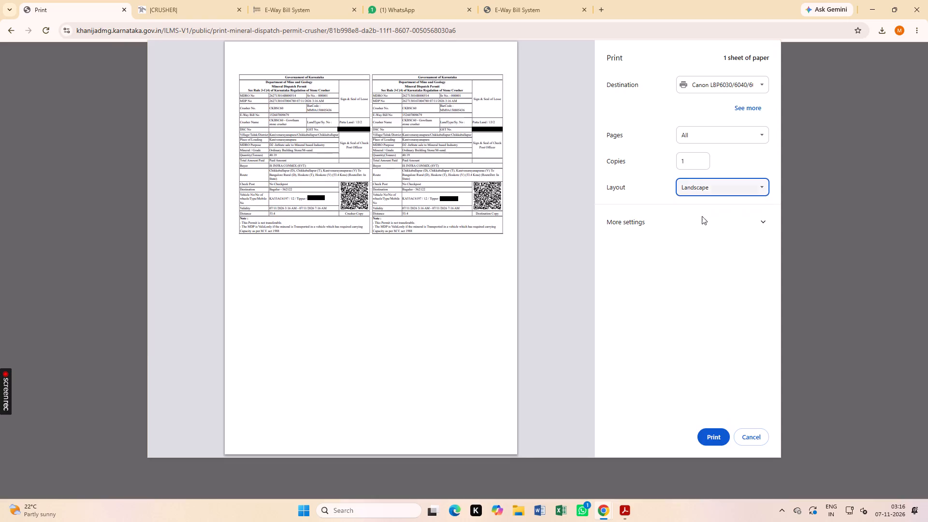
{"action": "left_click", "coordinate": [714, 435]}
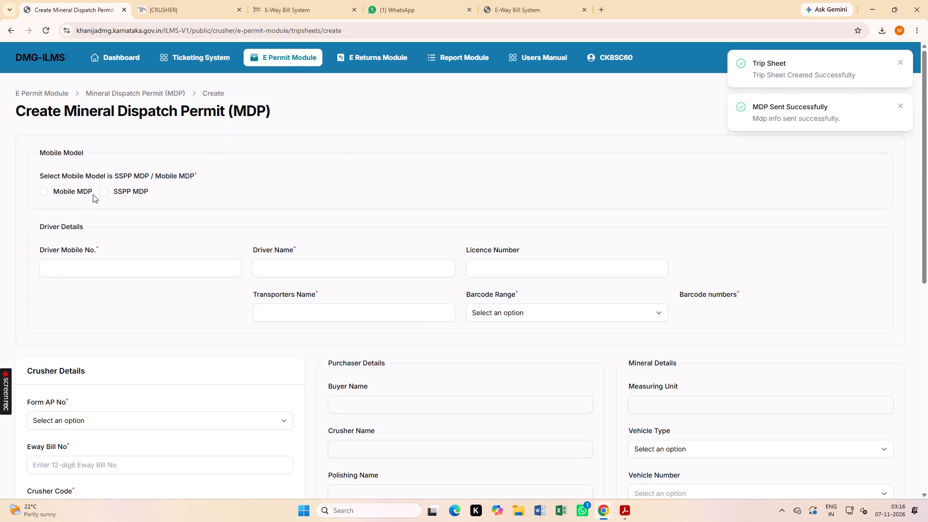
Start a new SSPP MDP permit by entering the driver's mobile number and the driver name VVDGH.
{"action": "left_click", "coordinate": [104, 190]}
{"action": "left_click", "coordinate": [112, 273]}
{"action": "left_click", "coordinate": [119, 308]}
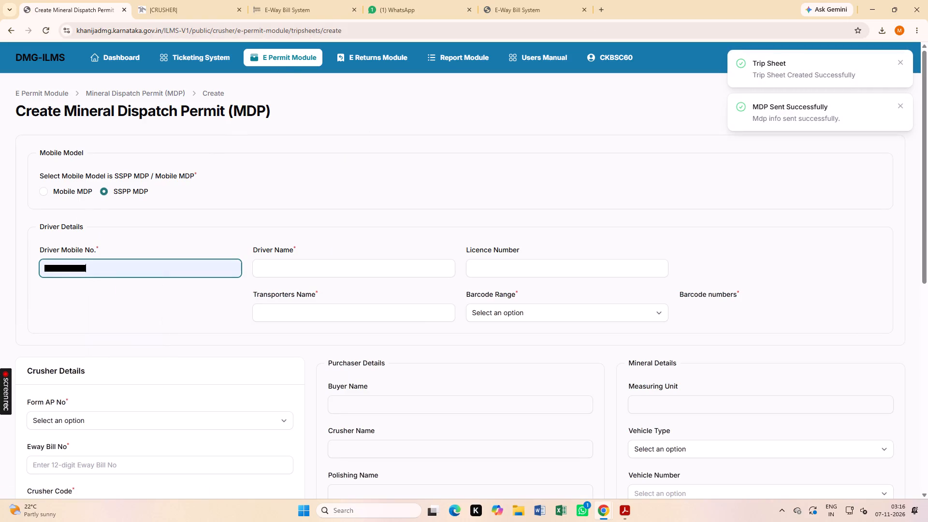
{"action": "left_click", "coordinate": [81, 268]}
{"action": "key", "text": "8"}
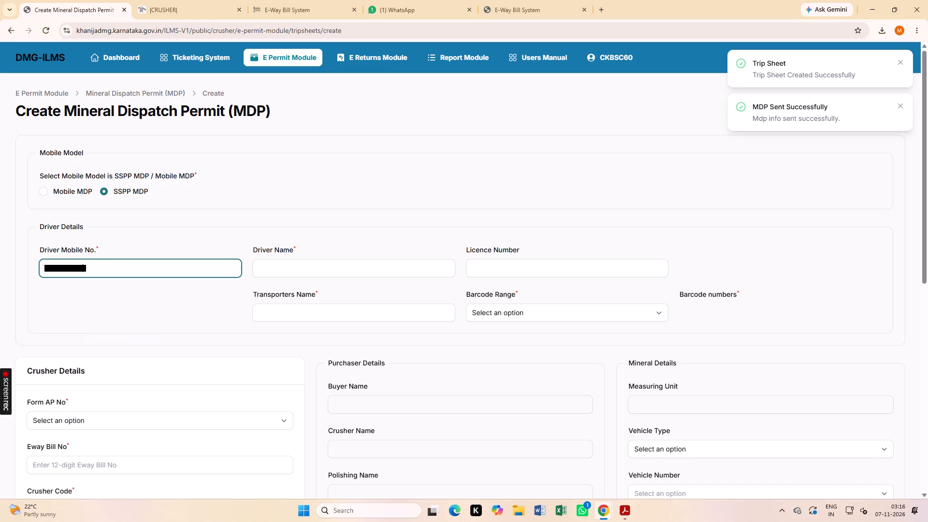
{"action": "left_click", "coordinate": [299, 267]}
{"action": "left_click", "coordinate": [319, 289]}
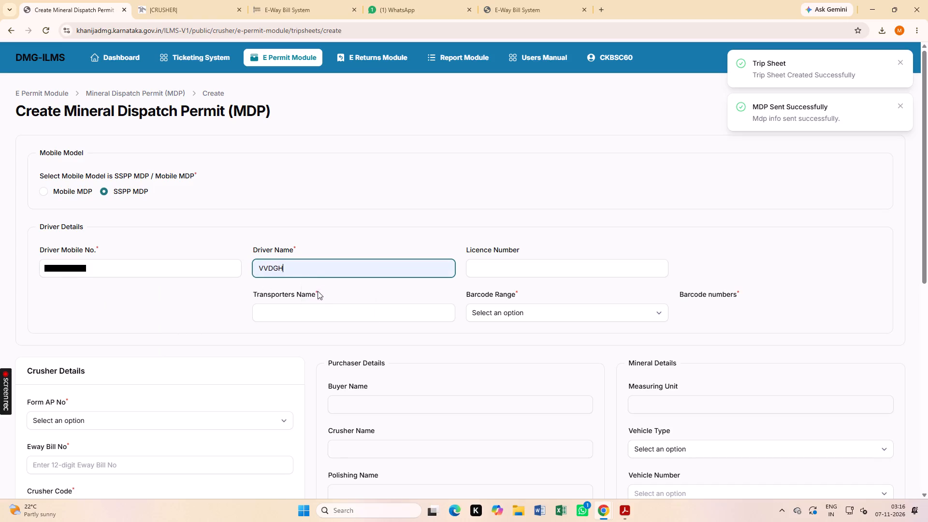
{"action": "left_click", "coordinate": [538, 308]}
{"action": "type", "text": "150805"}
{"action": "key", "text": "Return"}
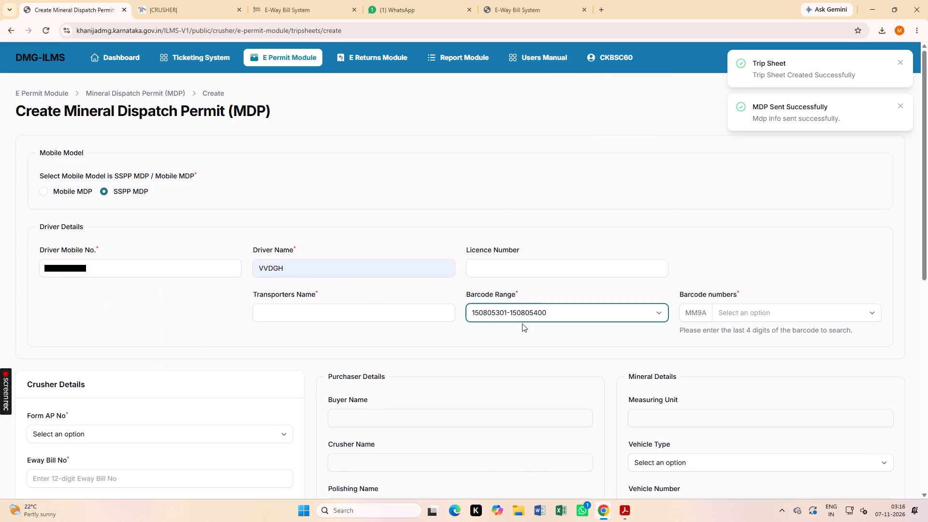
{"action": "left_click", "coordinate": [522, 319]}
{"action": "scroll", "coordinate": [529, 279], "scroll_direction": "down", "scroll_amount": 1}
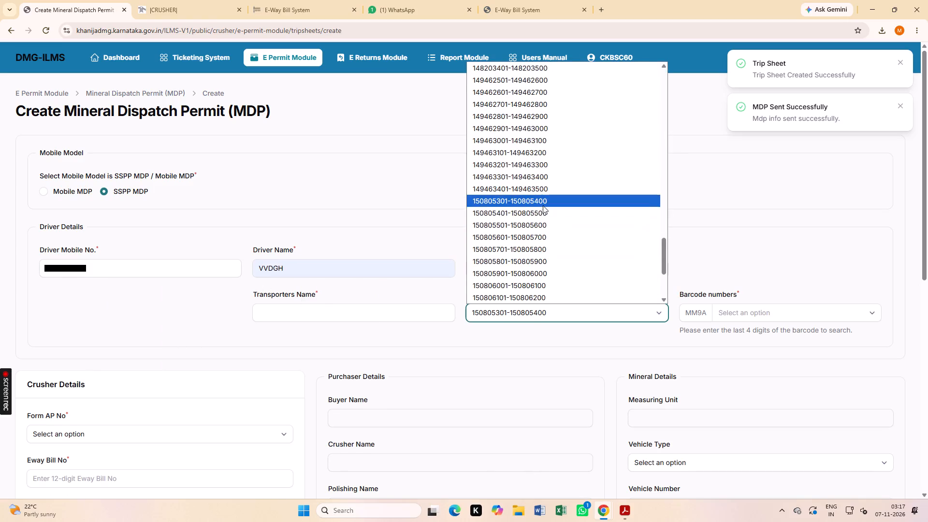
{"action": "left_click", "coordinate": [541, 213]}
{"action": "left_click", "coordinate": [773, 314]}
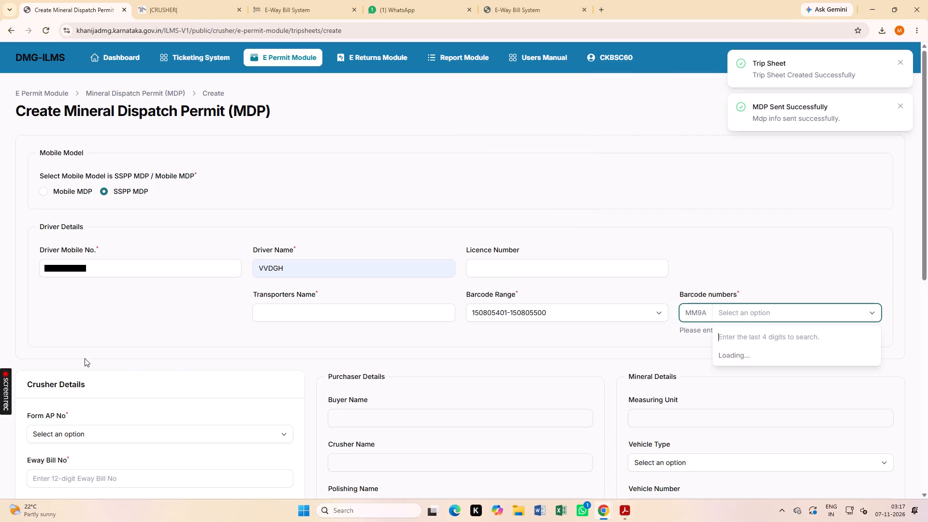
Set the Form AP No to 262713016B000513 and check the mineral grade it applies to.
{"action": "scroll", "coordinate": [85, 435], "scroll_direction": "down", "scroll_amount": 2}
{"action": "left_click", "coordinate": [109, 336]}
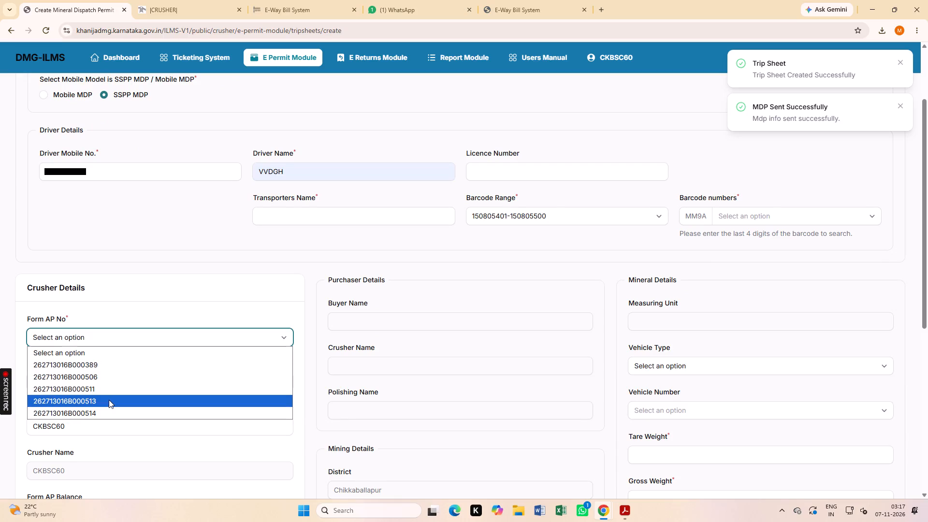
{"action": "left_click", "coordinate": [109, 400]}
{"action": "left_click", "coordinate": [114, 349]}
{"action": "scroll", "coordinate": [117, 370], "scroll_direction": "down", "scroll_amount": 7}
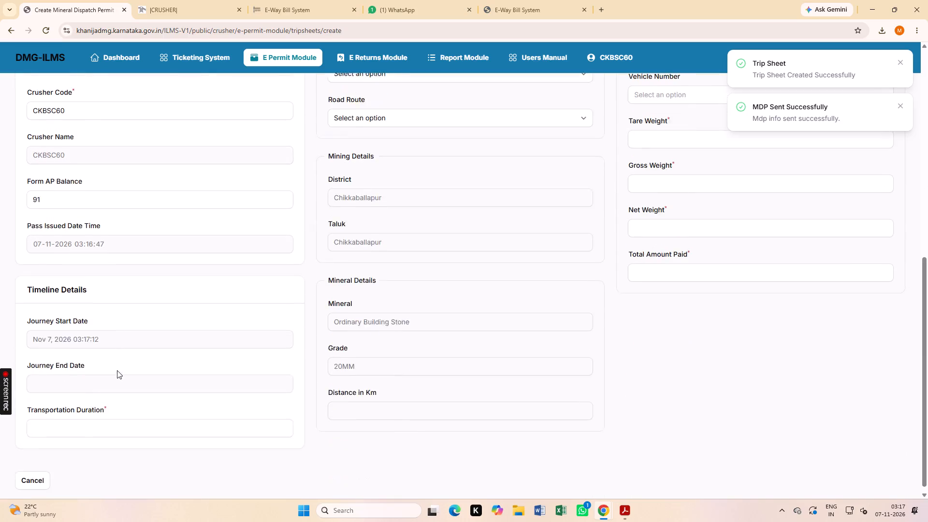
{"action": "scroll", "coordinate": [117, 370], "scroll_direction": "up", "scroll_amount": 3}
{"action": "left_click", "coordinate": [128, 207]}
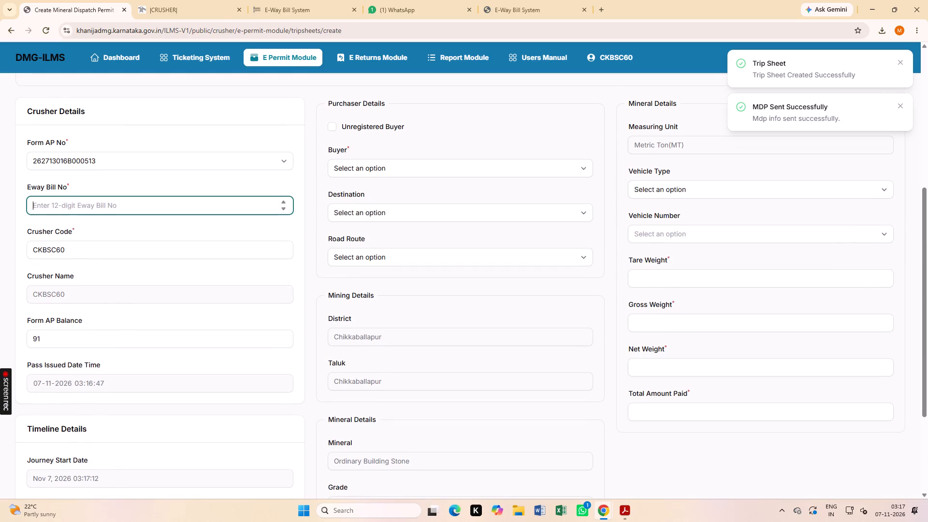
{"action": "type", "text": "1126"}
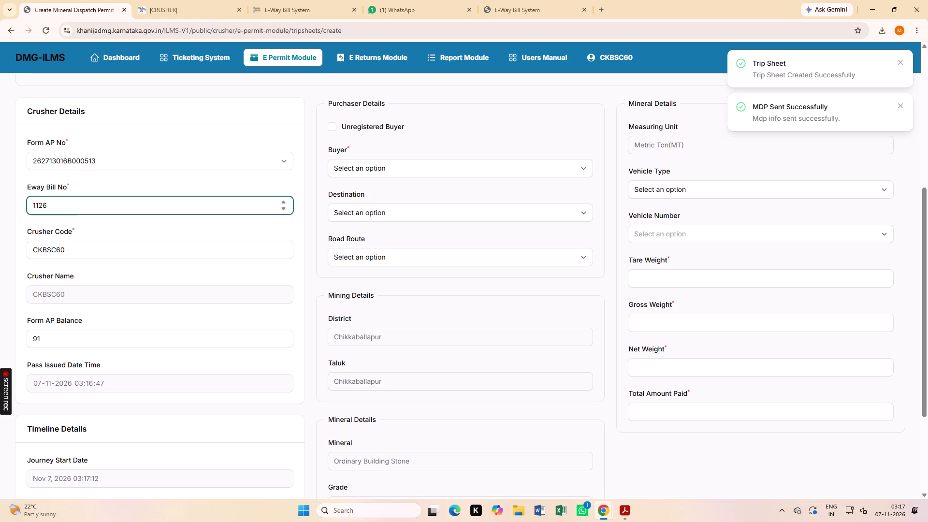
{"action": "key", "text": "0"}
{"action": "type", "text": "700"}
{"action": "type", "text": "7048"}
{"action": "left_click", "coordinate": [142, 225]}
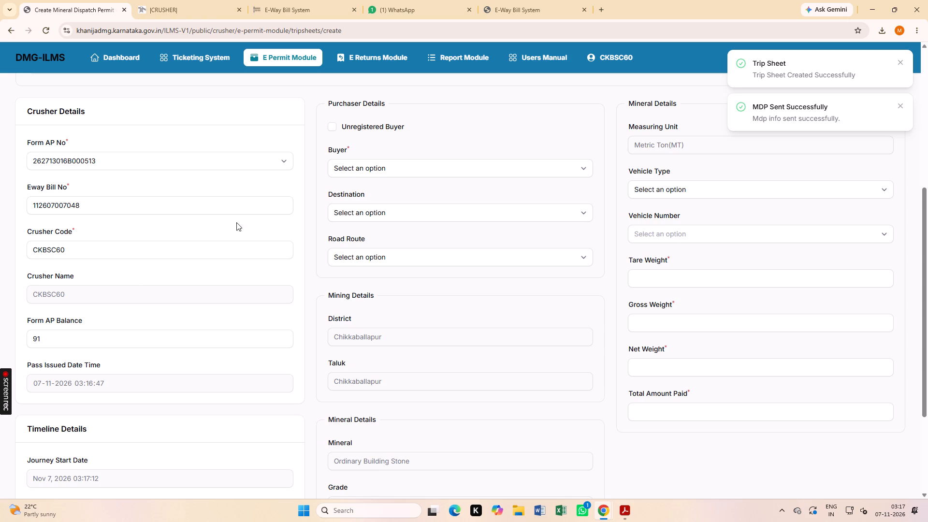
Mark the buyer as unregistered, with buyer name IS INFRA CONMIX (SVT) and ten zeros as the placeholder buyer mobile number.
{"action": "left_click", "coordinate": [333, 125]}
{"action": "left_click", "coordinate": [394, 164]}
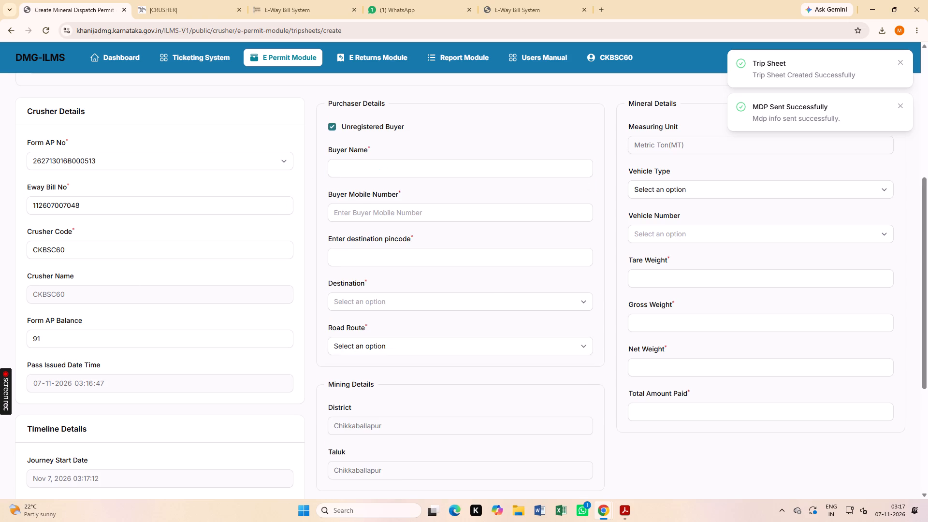
{"action": "left_click", "coordinate": [394, 164]}
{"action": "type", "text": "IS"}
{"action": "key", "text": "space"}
{"action": "left_click", "coordinate": [396, 190]}
{"action": "left_click", "coordinate": [399, 209]}
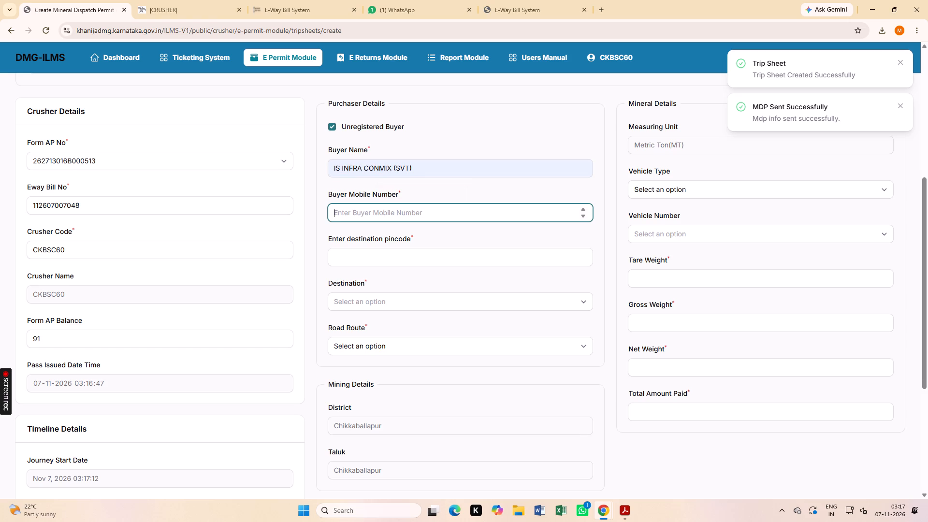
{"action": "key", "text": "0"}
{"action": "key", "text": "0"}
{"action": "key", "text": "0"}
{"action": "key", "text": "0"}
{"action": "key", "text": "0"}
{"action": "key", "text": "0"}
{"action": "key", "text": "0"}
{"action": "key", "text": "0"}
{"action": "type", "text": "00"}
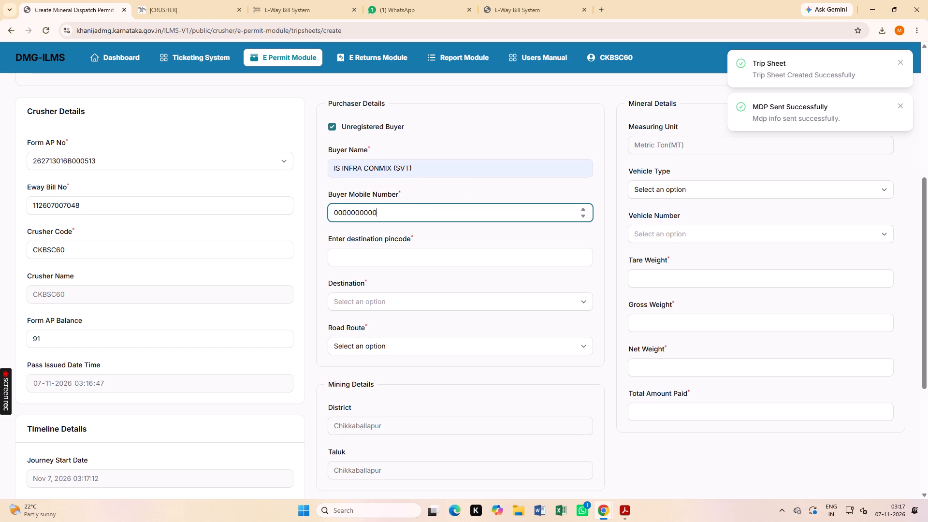
Set the destination pincode to 562122, the destination to Bagalur - 562122, and the road route to Hoskote (T), Hoskote (V).
{"action": "left_click", "coordinate": [396, 255]}
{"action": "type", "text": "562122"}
{"action": "left_click", "coordinate": [374, 307]}
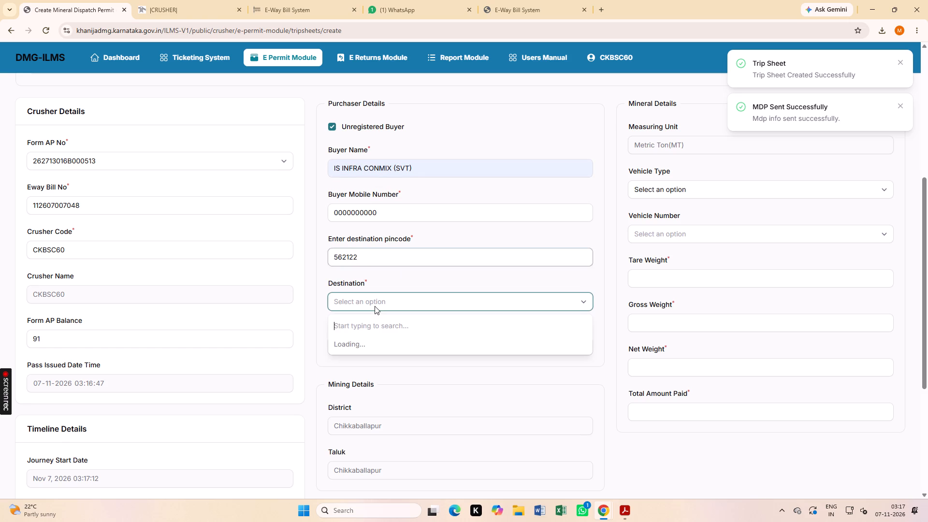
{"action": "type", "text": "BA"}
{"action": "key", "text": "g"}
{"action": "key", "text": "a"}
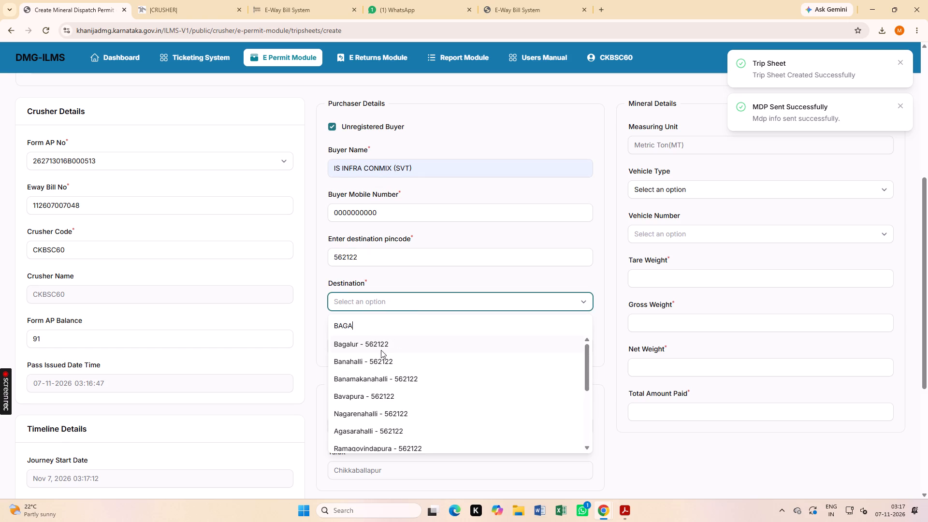
{"action": "left_click", "coordinate": [382, 345]}
{"action": "left_click", "coordinate": [389, 332]}
{"action": "left_click", "coordinate": [389, 343]}
{"action": "left_click", "coordinate": [382, 367]}
{"action": "left_click", "coordinate": [394, 353]}
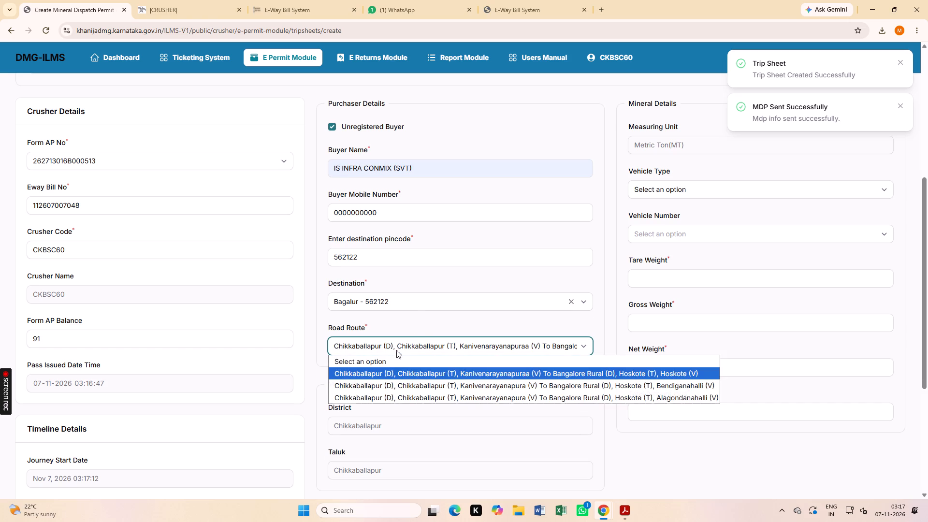
{"action": "double_click", "coordinate": [406, 369]}
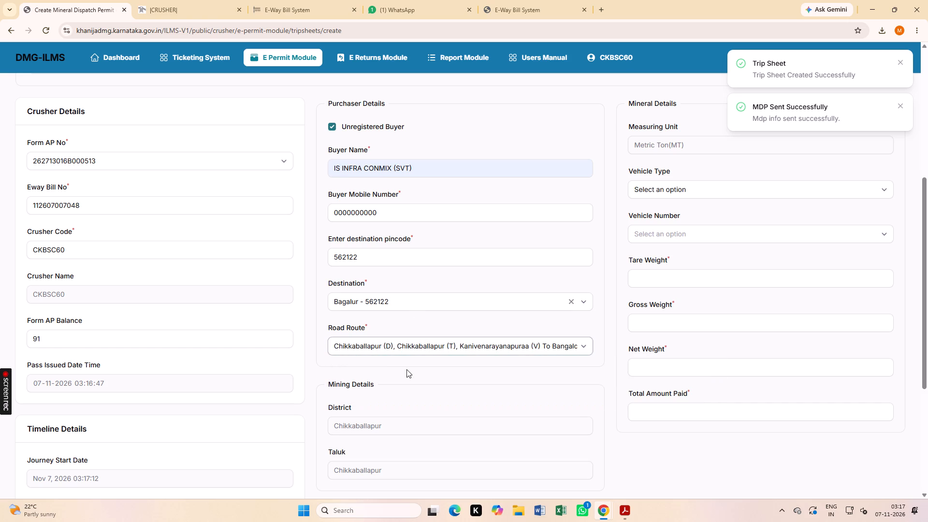
{"action": "left_click", "coordinate": [649, 187]}
{"action": "left_click", "coordinate": [648, 250]}
{"action": "left_click", "coordinate": [654, 246]}
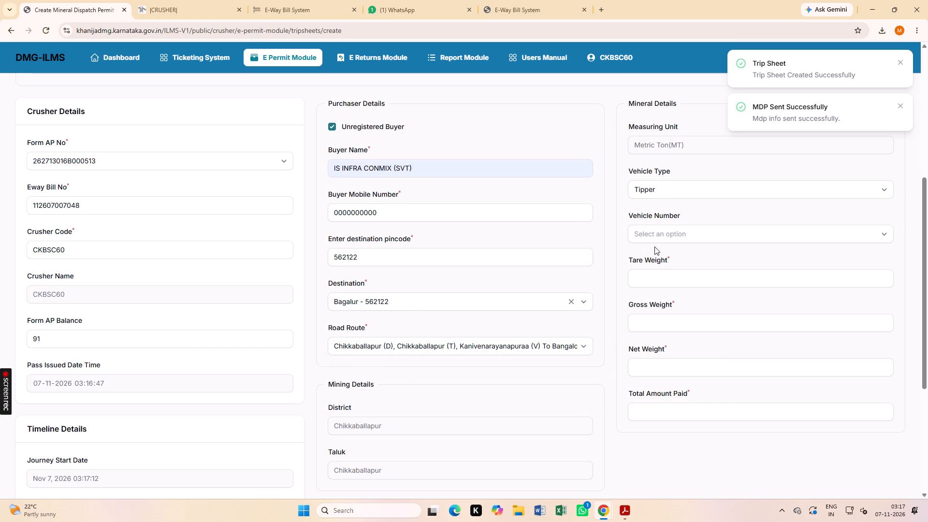
{"action": "left_click", "coordinate": [661, 232]}
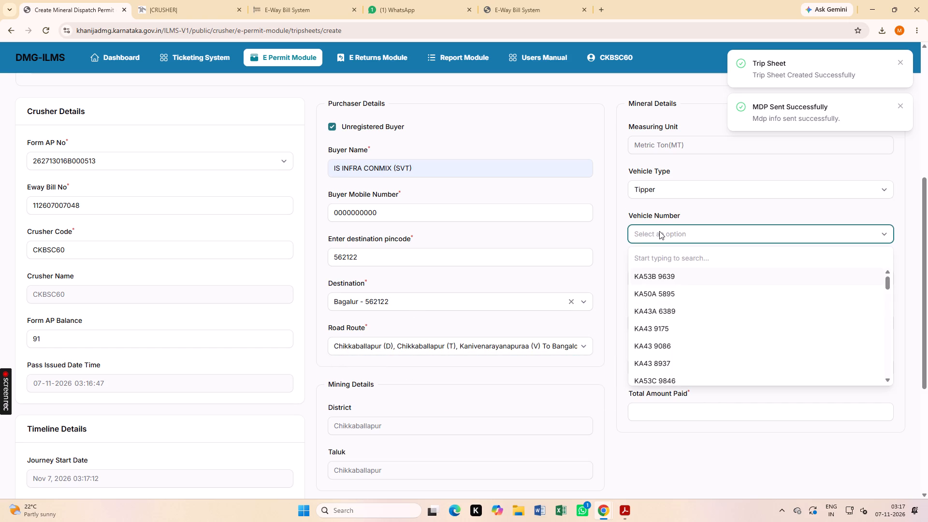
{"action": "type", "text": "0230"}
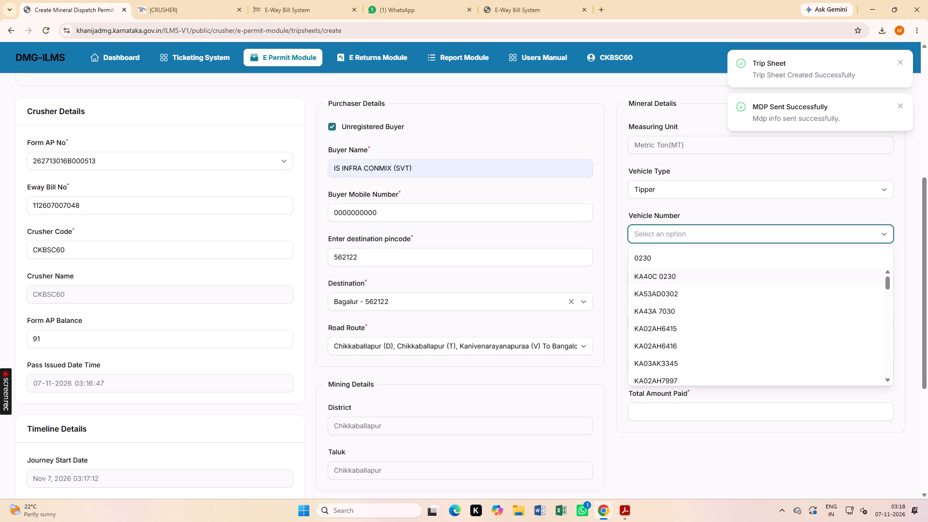
{"action": "left_click", "coordinate": [664, 275]}
{"action": "left_click", "coordinate": [672, 259]}
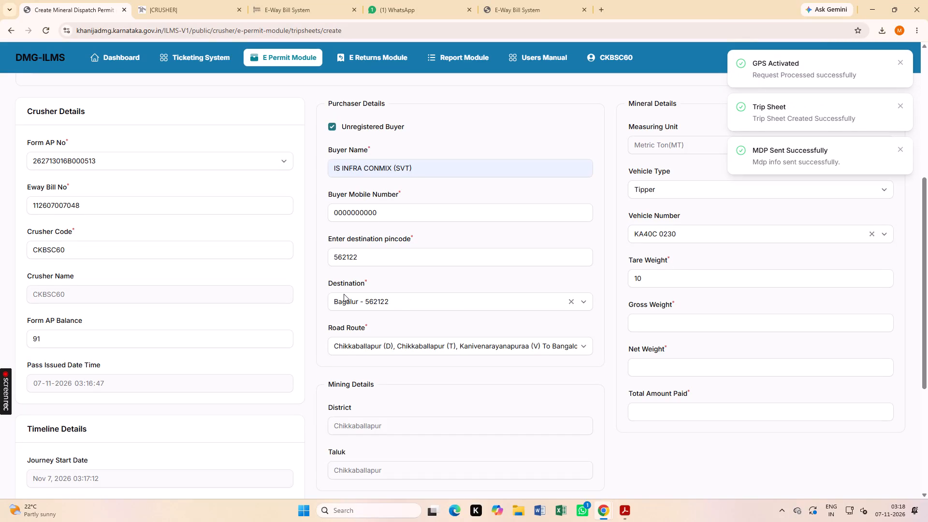
Replace the buyer name with SILICON READYMIX CONCRETE.
{"action": "left_click_drag", "start_coordinate": [431, 169], "coordinate": [304, 179]}
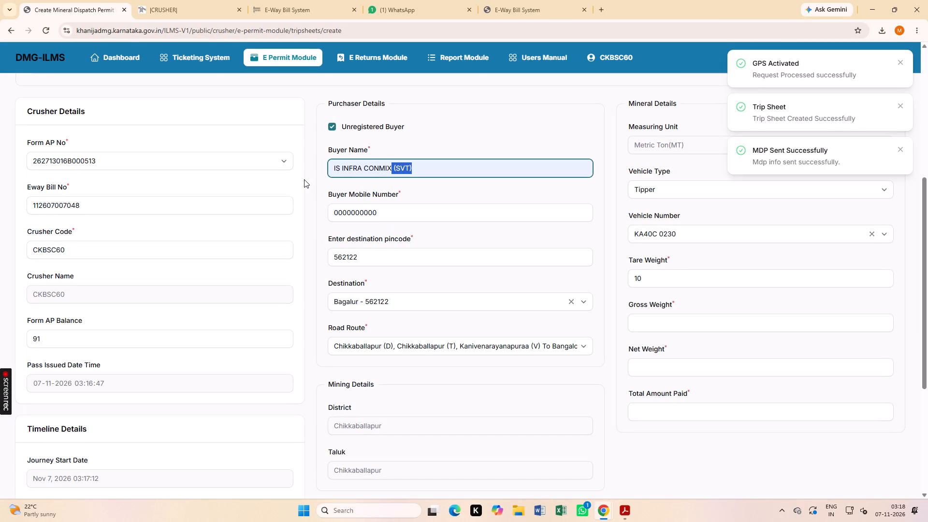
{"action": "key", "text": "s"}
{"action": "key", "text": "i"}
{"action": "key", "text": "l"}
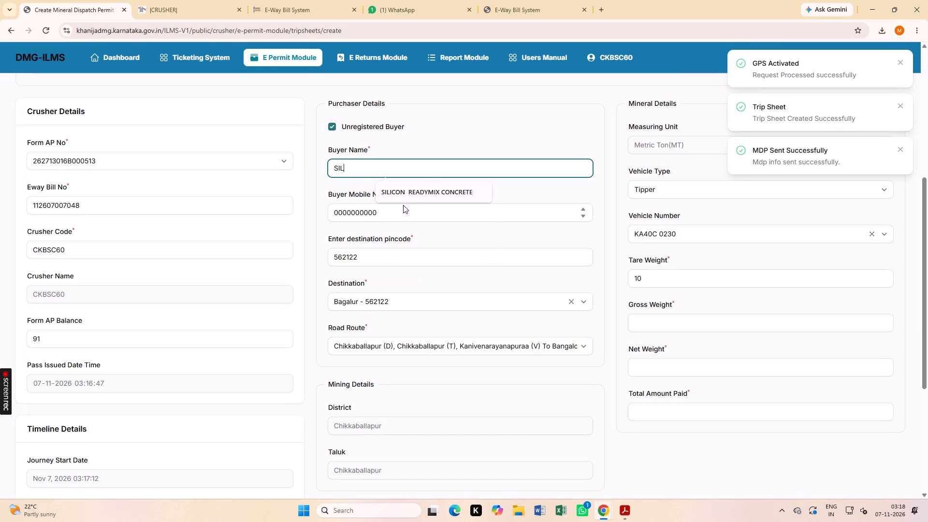
{"action": "left_click", "coordinate": [413, 197]}
{"action": "left_click", "coordinate": [437, 192]}
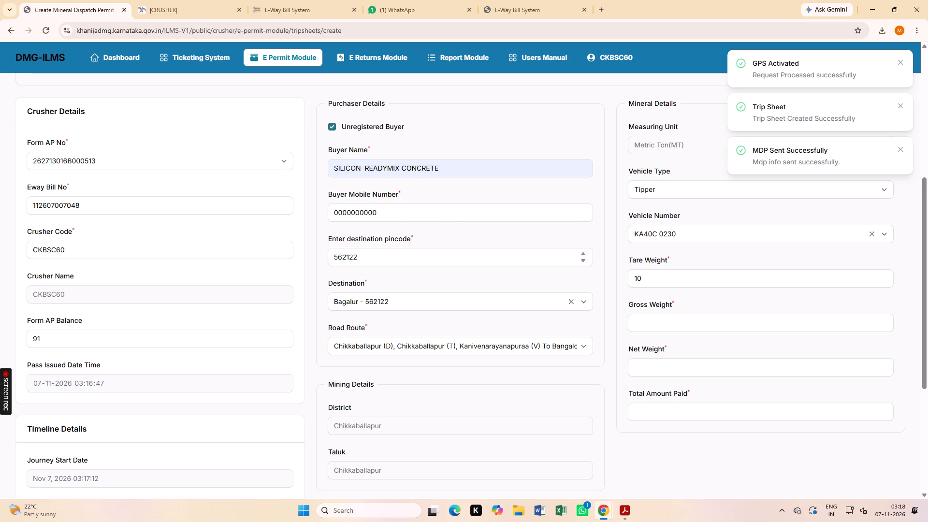
Set the gross weight to 44.06 metric tons and try to submit the permit.
{"action": "scroll", "coordinate": [594, 255], "scroll_direction": "down", "scroll_amount": 1}
{"action": "left_click", "coordinate": [691, 277]}
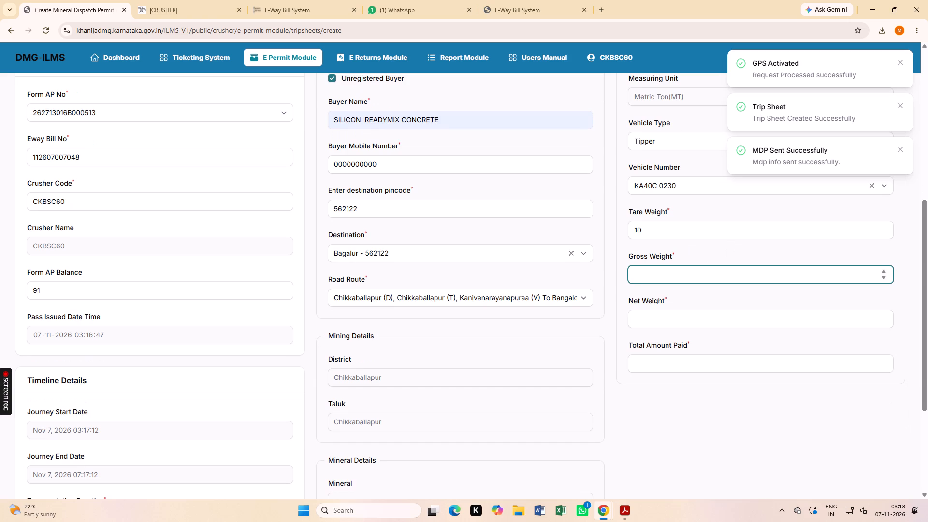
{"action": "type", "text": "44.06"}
{"action": "left_click", "coordinate": [729, 292]}
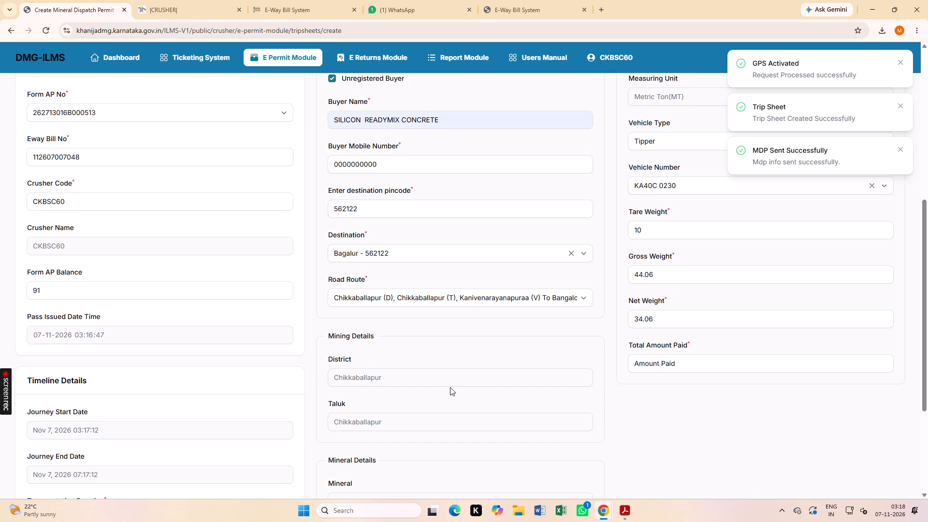
{"action": "scroll", "coordinate": [381, 401], "scroll_direction": "down", "scroll_amount": 4}
{"action": "left_click", "coordinate": [65, 478]}
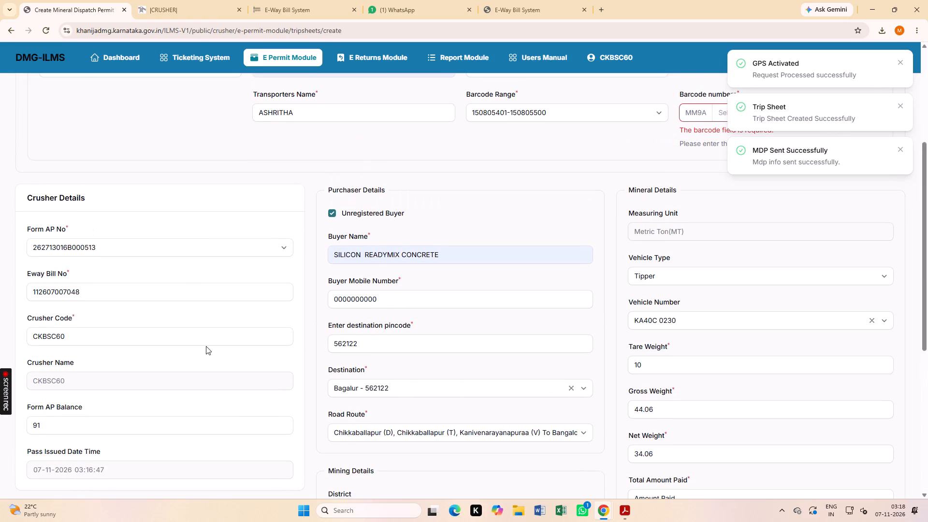
{"action": "scroll", "coordinate": [372, 361], "scroll_direction": "up", "scroll_amount": 1}
{"action": "scroll", "coordinate": [637, 208], "scroll_direction": "up", "scroll_amount": 2}
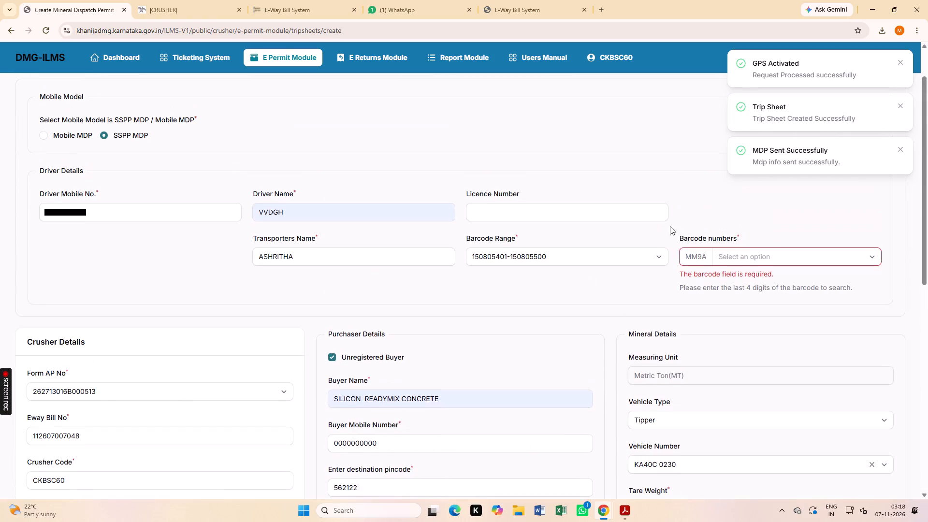
{"action": "left_click", "coordinate": [759, 259]}
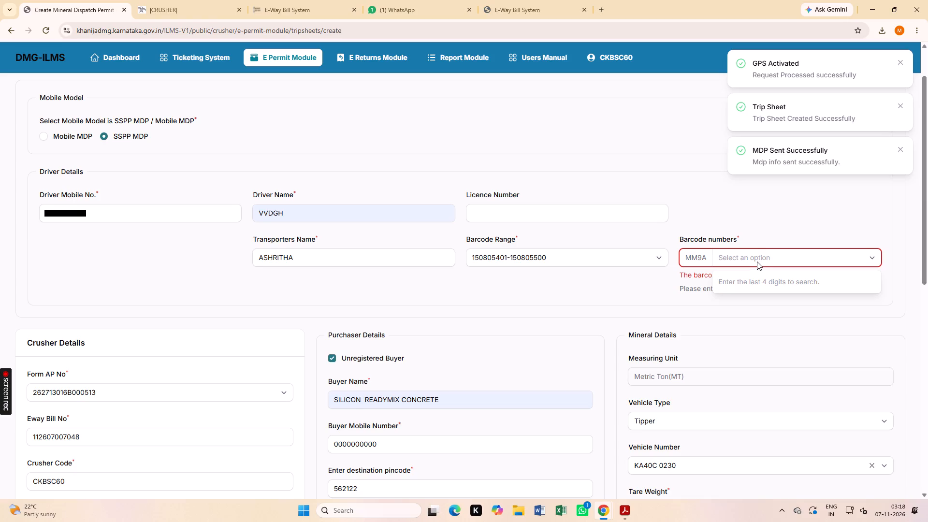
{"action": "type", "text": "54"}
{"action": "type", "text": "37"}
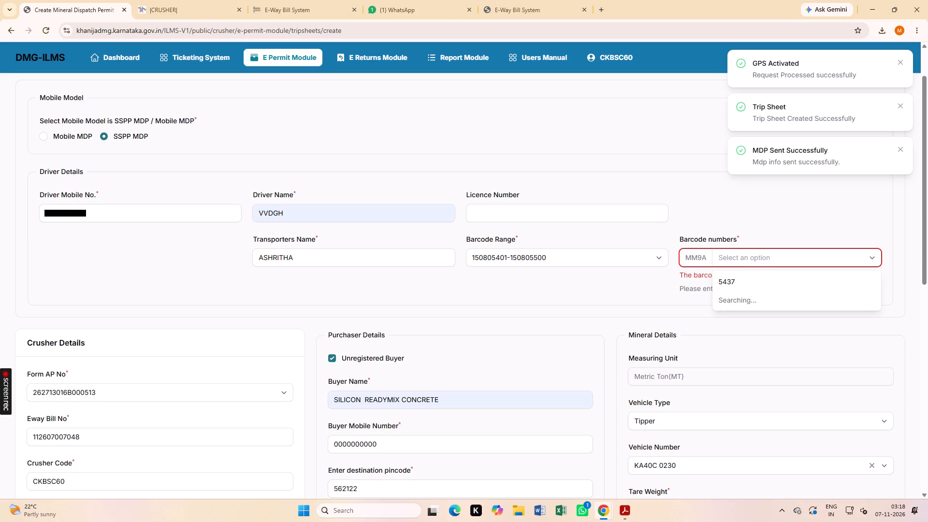
{"action": "left_click", "coordinate": [750, 299]}
{"action": "left_click", "coordinate": [635, 296]}
Submit the permit and print one Landscape copy on the Canon LBP6030/6040 printer.
{"action": "scroll", "coordinate": [46, 418], "scroll_direction": "down", "scroll_amount": 6}
{"action": "scroll", "coordinate": [275, 431], "scroll_direction": "down", "scroll_amount": 7}
{"action": "left_click", "coordinate": [72, 467]}
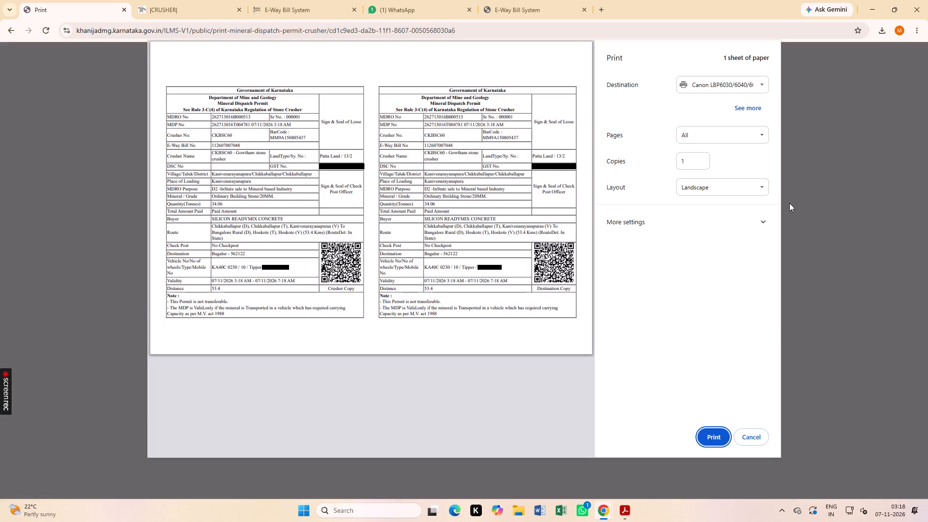
{"action": "left_click", "coordinate": [713, 435]}
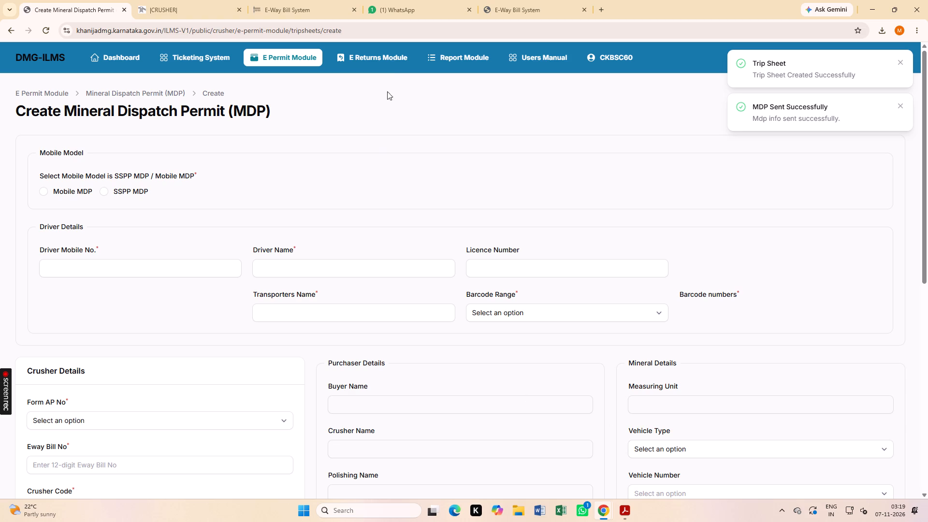
In the JCRUSHER delivery list, print multiple Portrait copies of the basic DC for SILICON READYMIX CONCRETE's DC No. 6933.
{"action": "left_click", "coordinate": [280, 8]}
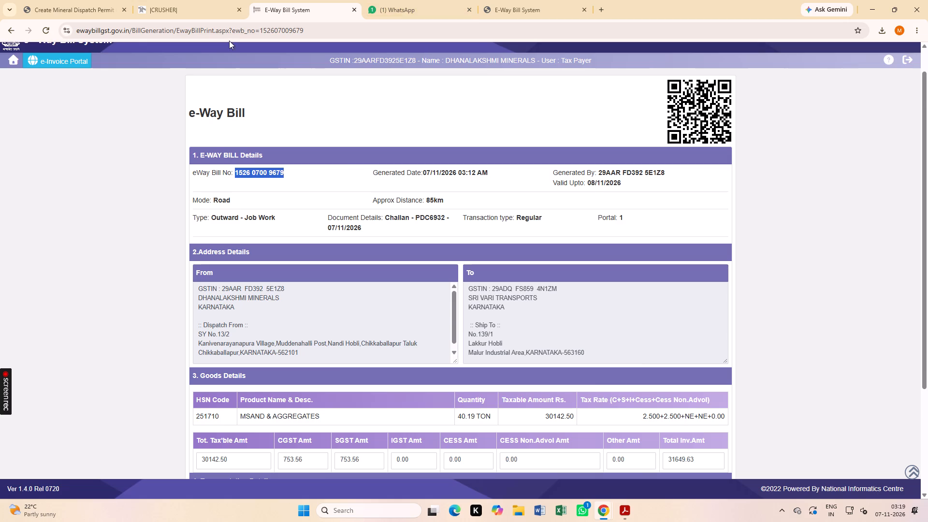
{"action": "left_click", "coordinate": [196, 0]}
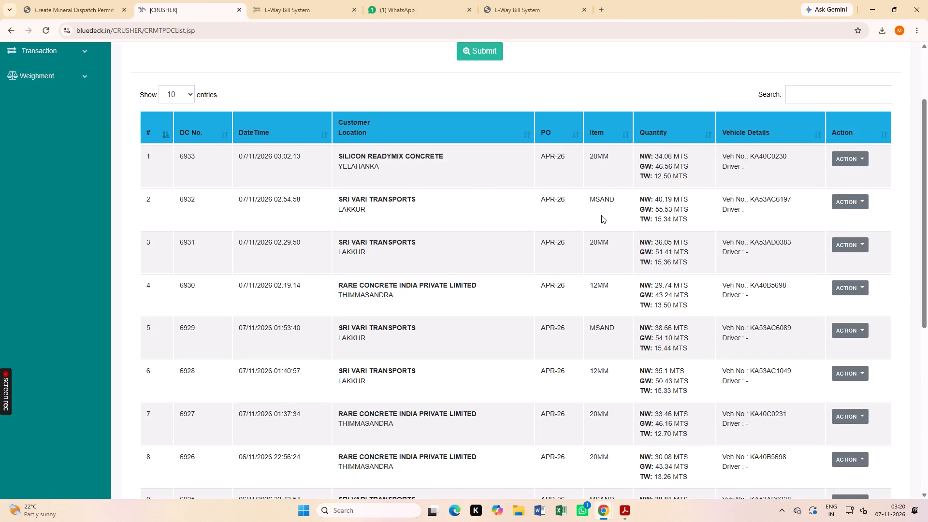
{"action": "left_click", "coordinate": [857, 150]}
{"action": "left_click", "coordinate": [852, 159]}
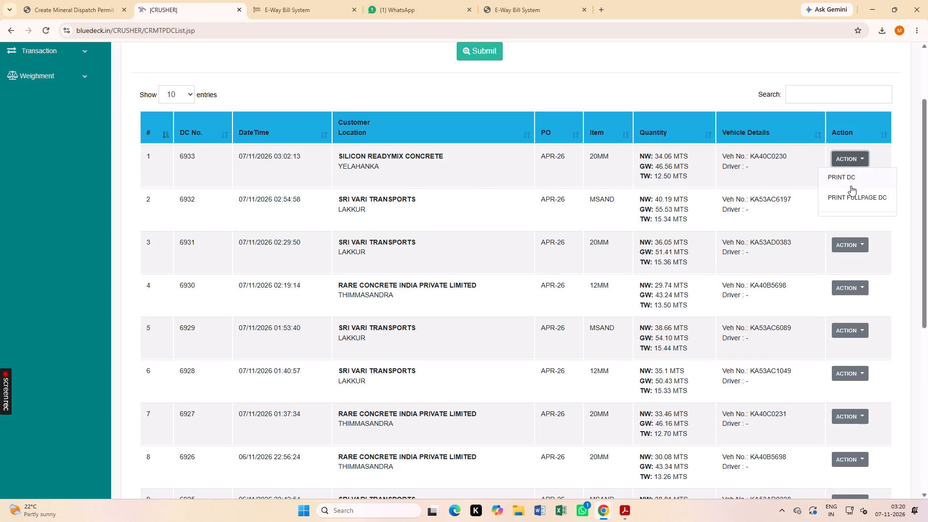
{"action": "left_click", "coordinate": [849, 179]}
{"action": "scroll", "coordinate": [212, 211], "scroll_direction": "down", "scroll_amount": 4}
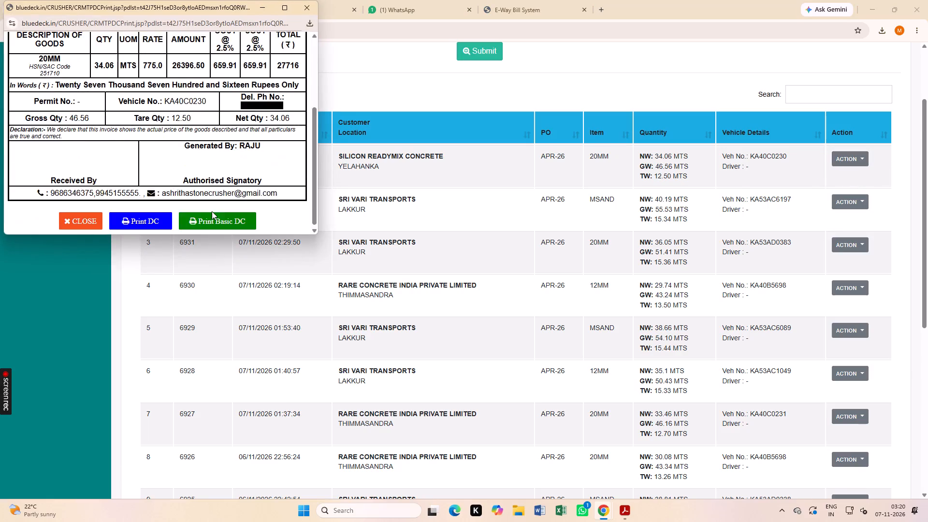
{"action": "left_click", "coordinate": [217, 215]}
{"action": "left_click", "coordinate": [239, 173]}
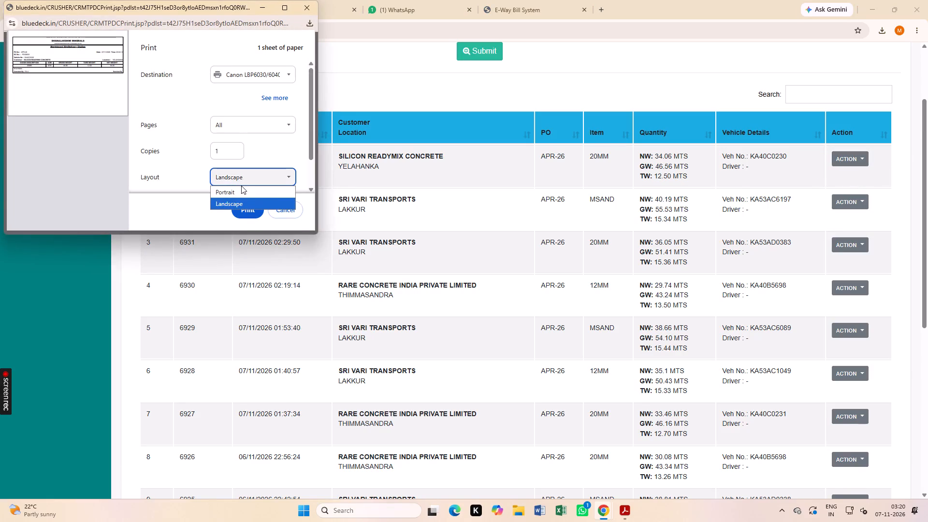
{"action": "left_click", "coordinate": [241, 186]}
{"action": "left_click", "coordinate": [241, 189]}
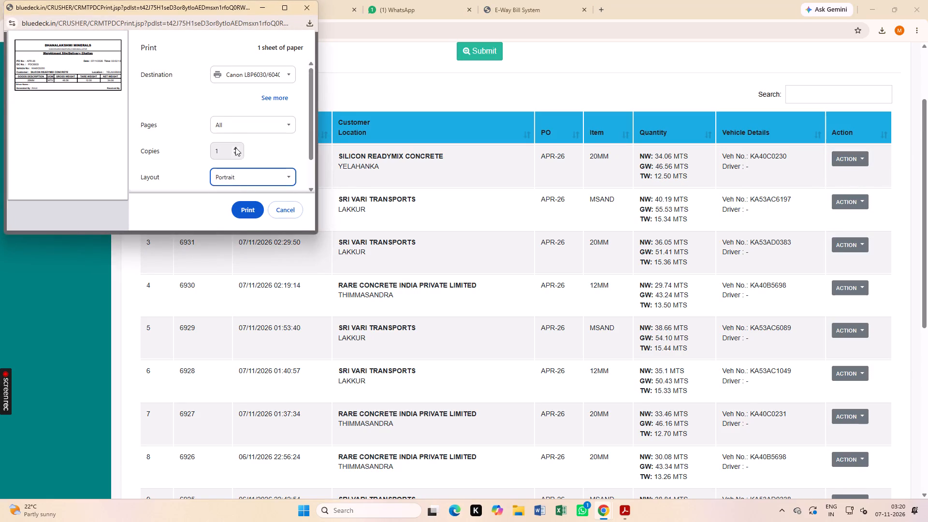
{"action": "double_click", "coordinate": [235, 147]}
{"action": "left_click", "coordinate": [243, 207]}
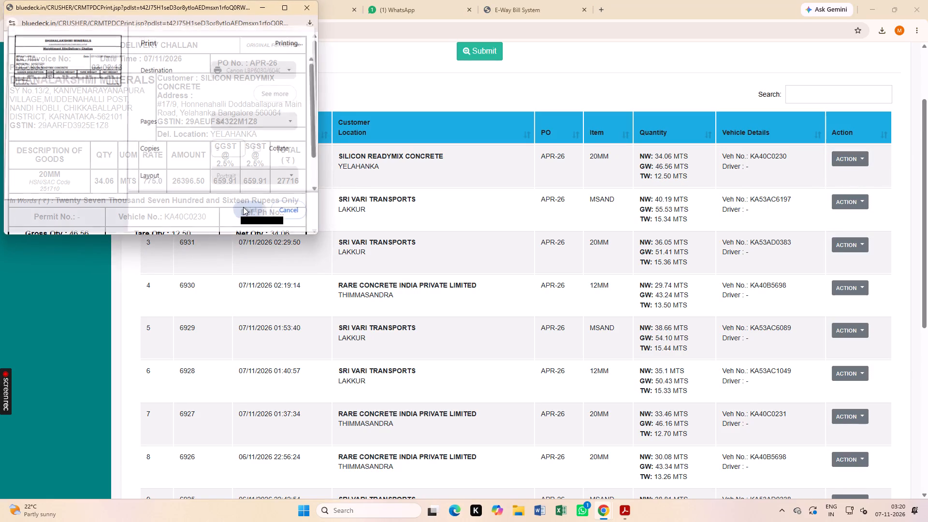
Return to the print choices at the end of delivery challan 6933.
{"action": "scroll", "coordinate": [184, 202], "scroll_direction": "down", "scroll_amount": 7}
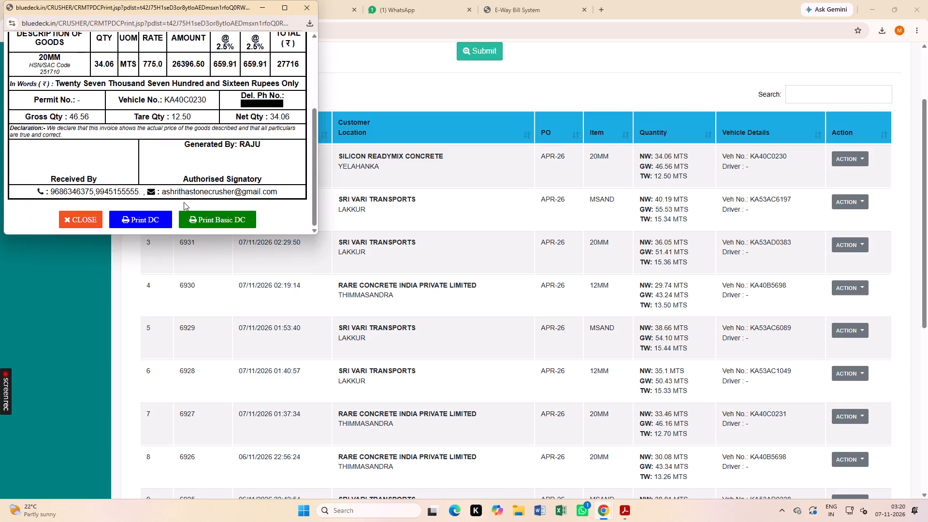
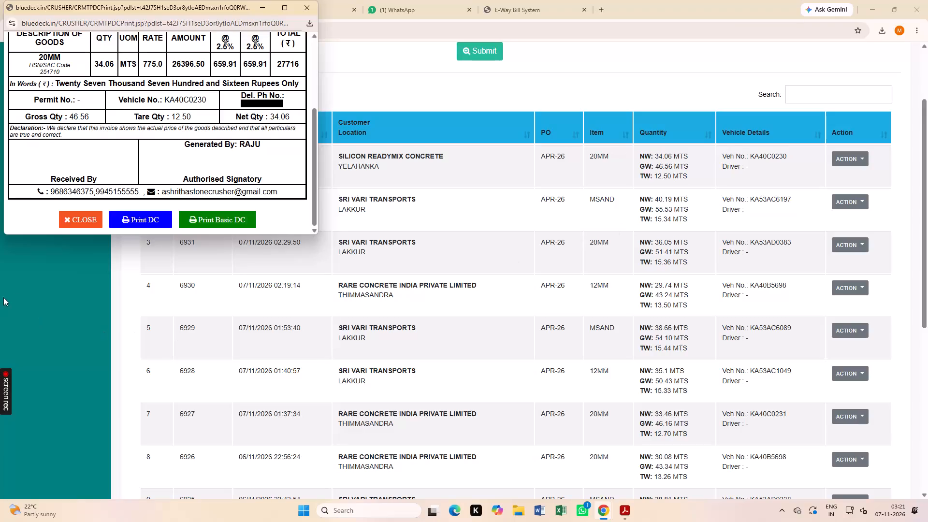
Examine the e-Way Bills for challans PDC6932 and PDC6933 alongside the JCRUSHER delivery list.
{"action": "left_click", "coordinate": [27, 296]}
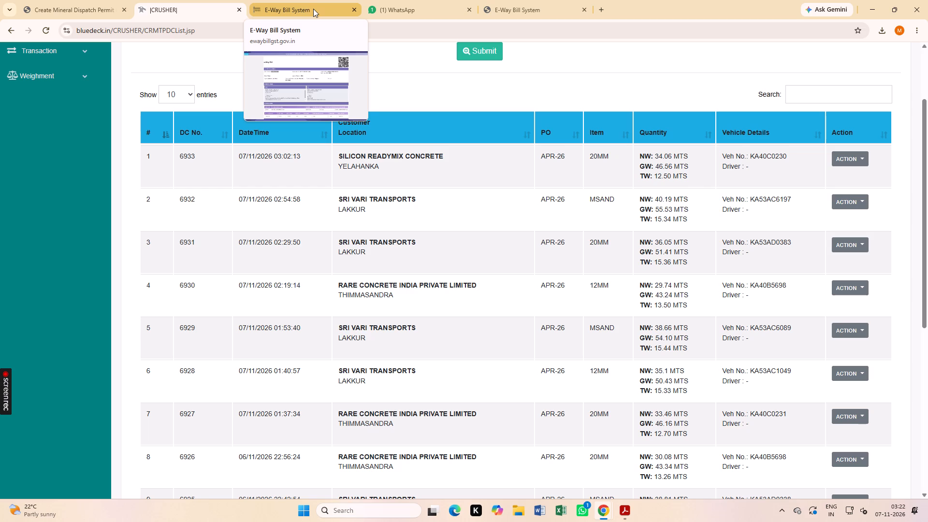
{"action": "left_click", "coordinate": [323, 2]}
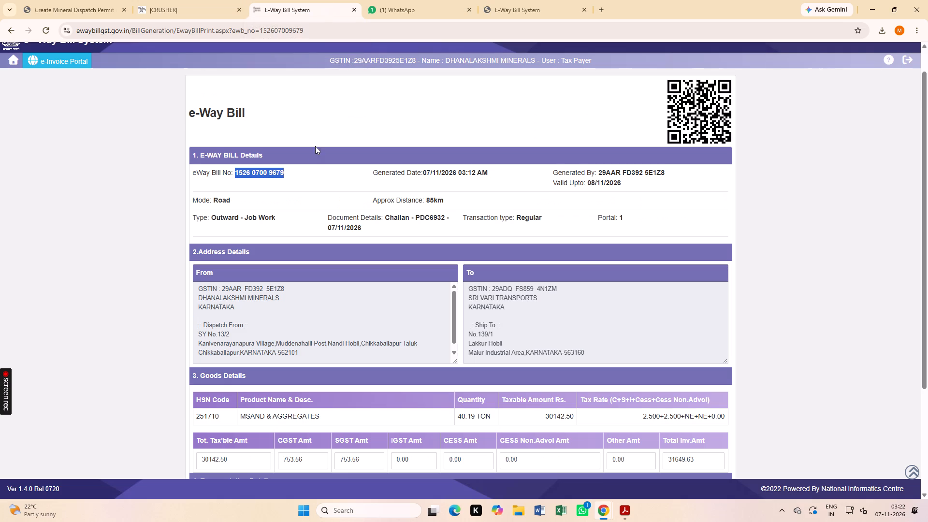
{"action": "scroll", "coordinate": [303, 167], "scroll_direction": "down", "scroll_amount": 10}
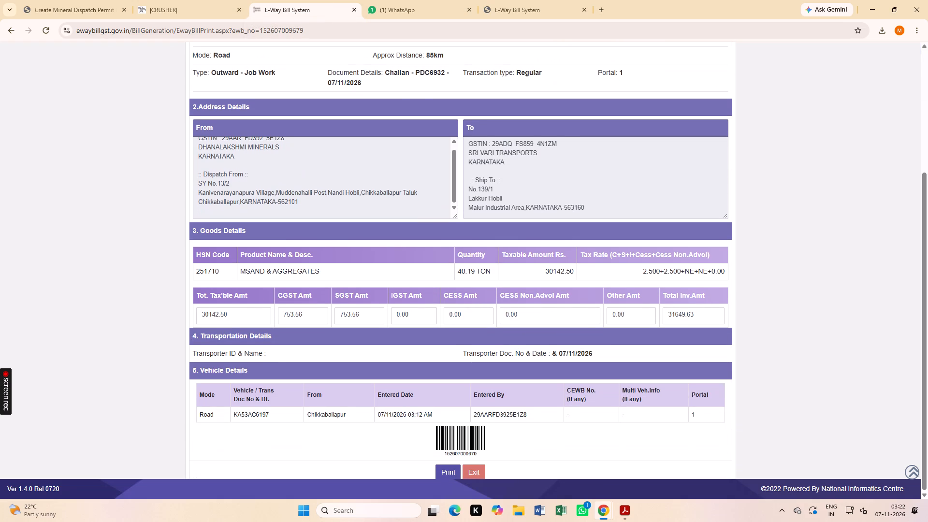
{"action": "scroll", "coordinate": [306, 269], "scroll_direction": "up", "scroll_amount": 4}
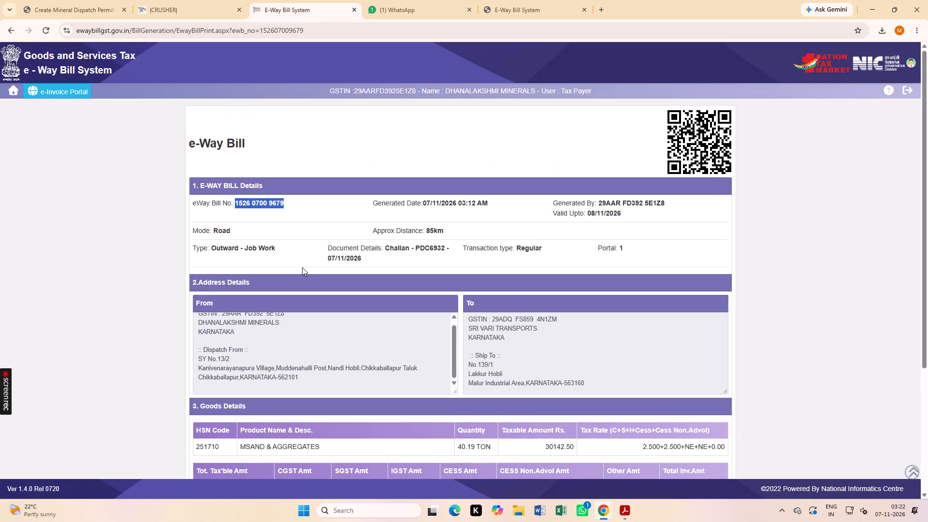
{"action": "scroll", "coordinate": [302, 267], "scroll_direction": "up", "scroll_amount": 2}
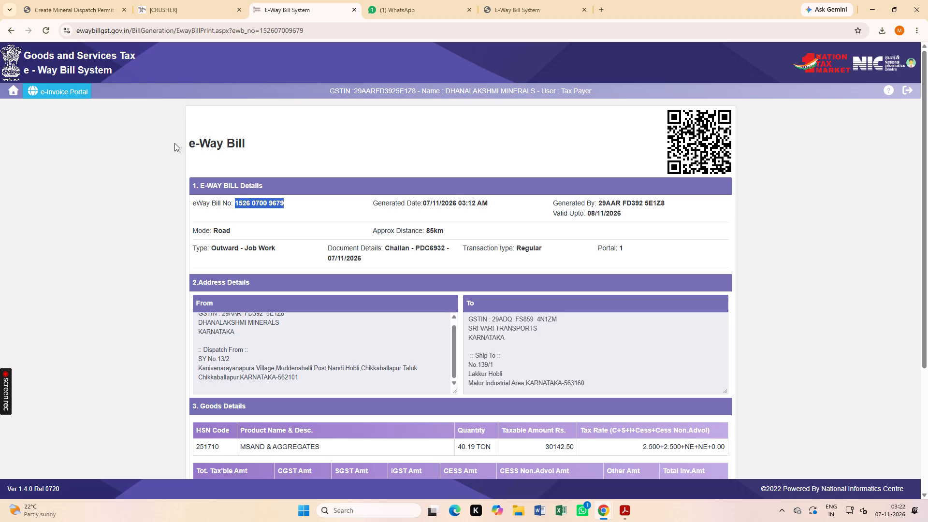
{"action": "left_click", "coordinate": [197, 11]}
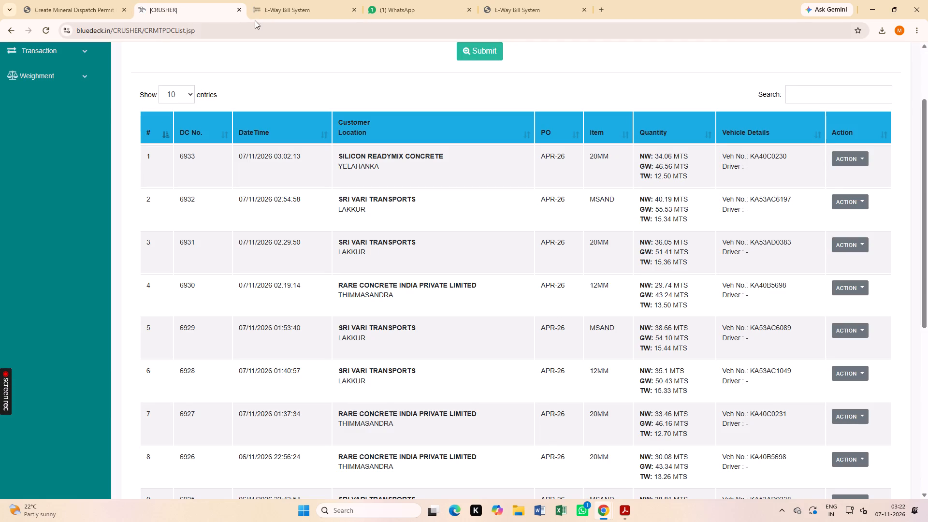
{"action": "left_click", "coordinate": [508, 6]}
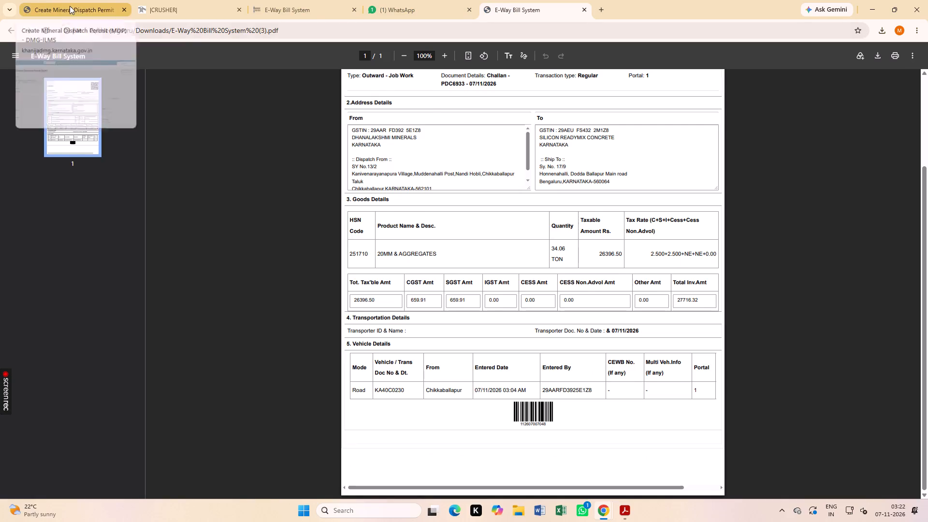
Reopen SILICON READYMIX CONCRETE's dispatch permit print preview in Landscape layout to review it, and leave without printing.
{"action": "left_click", "coordinate": [70, 6]}
{"action": "left_click", "coordinate": [11, 32]}
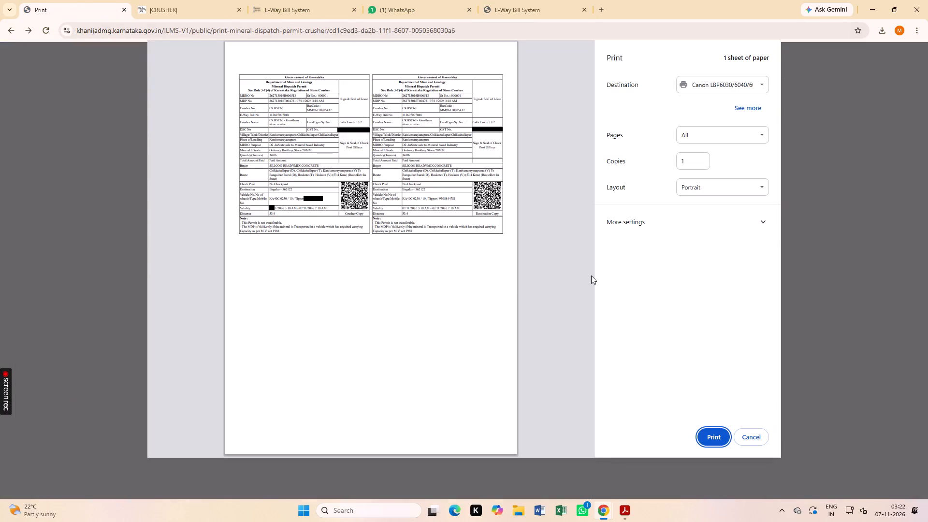
{"action": "left_click", "coordinate": [683, 191]}
{"action": "left_click", "coordinate": [701, 211]}
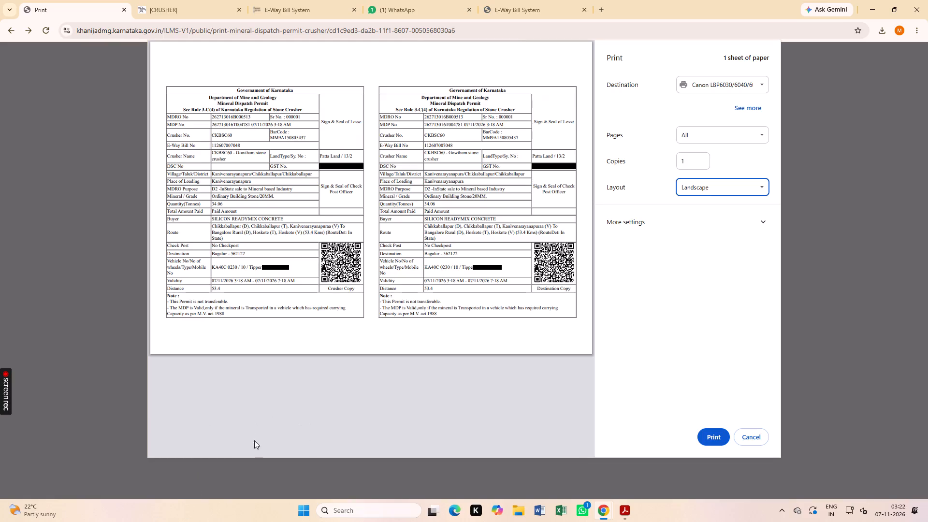
{"action": "left_click", "coordinate": [752, 442]}
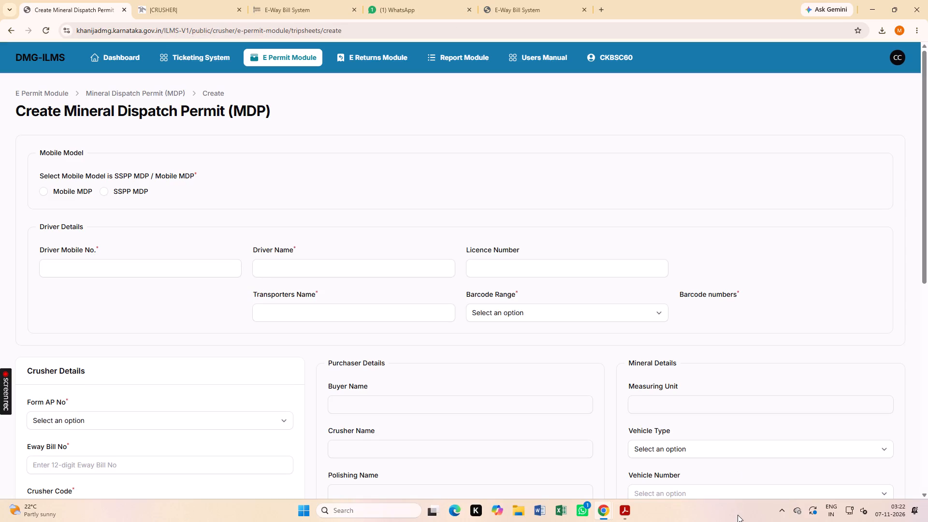